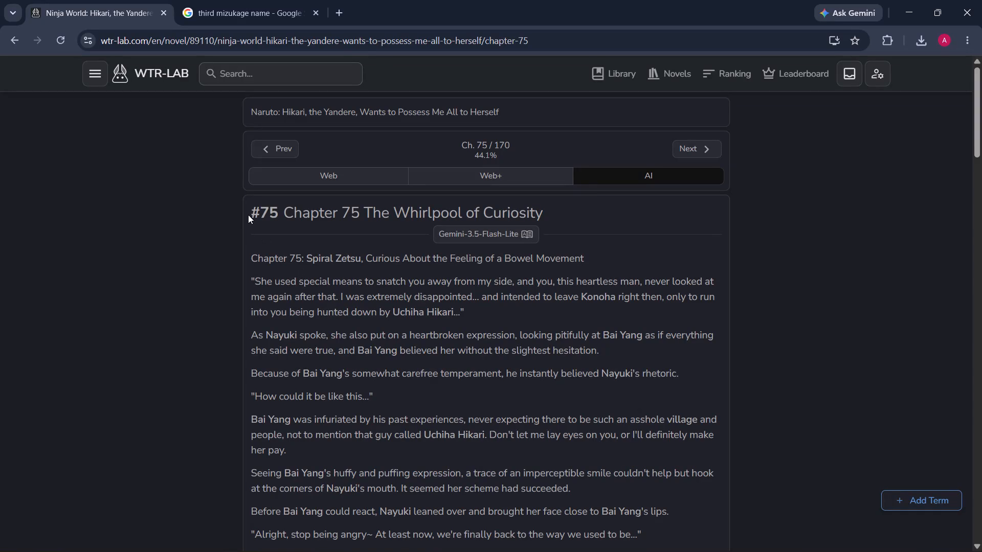
Copy the full text of Chapter 75 from the novel page, from its chapter heading line through the closing paragraph.
left_click_drag(254, 258, 366, 331)
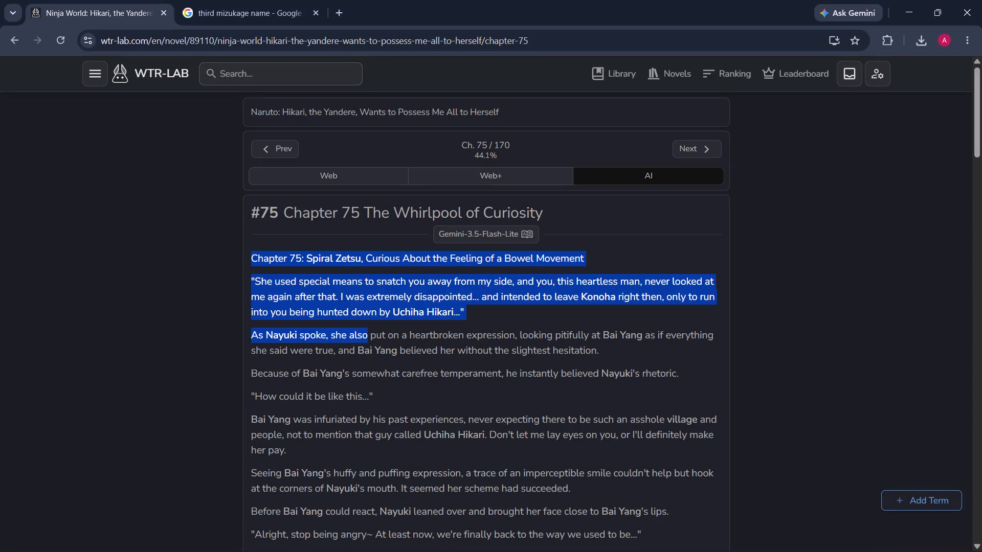
left_click_drag(366, 331, 600, 551)
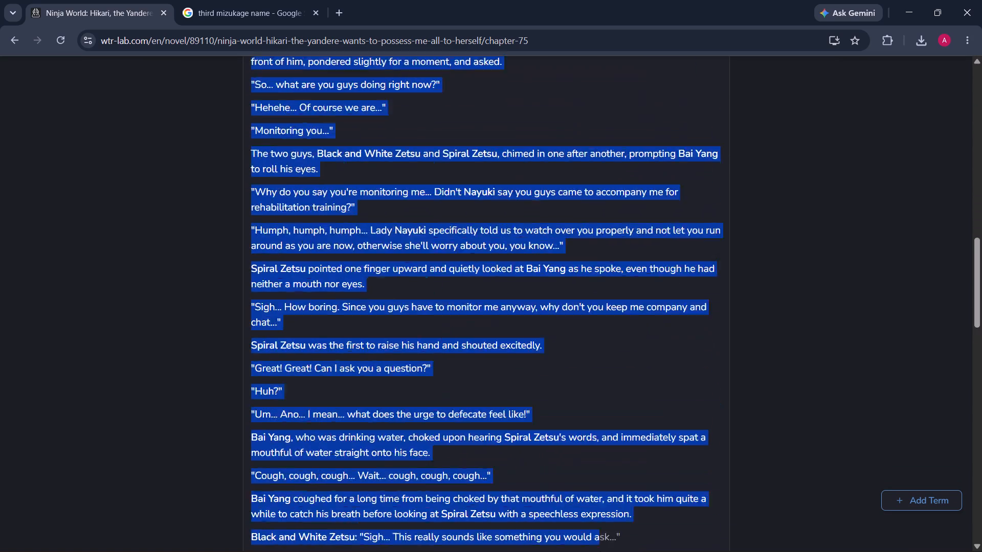
left_click_drag(600, 551, 534, 348)
right_click(483, 344)
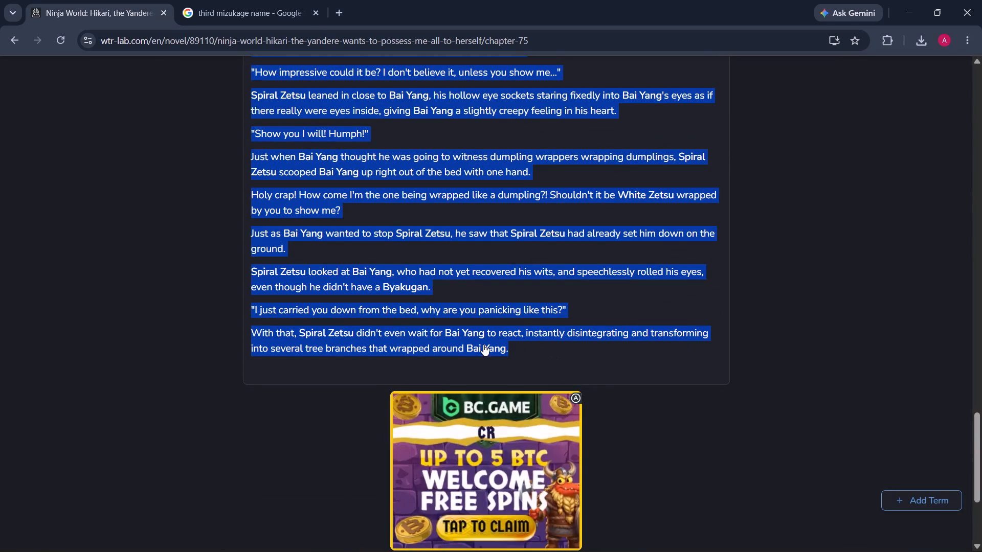
left_click(506, 361)
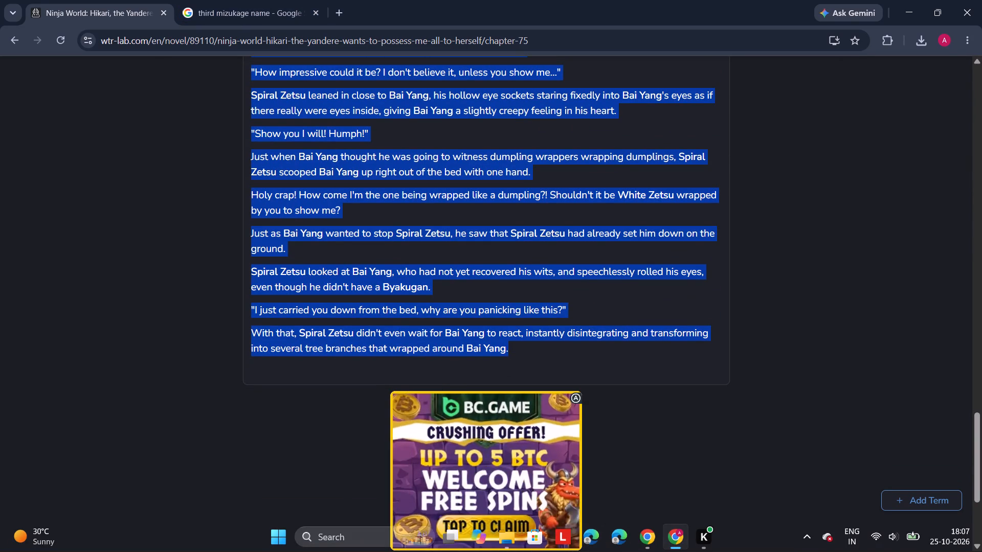
Open Word, create a blank document and paste the copied chapter text into it.
left_click(276, 541)
left_click(306, 144)
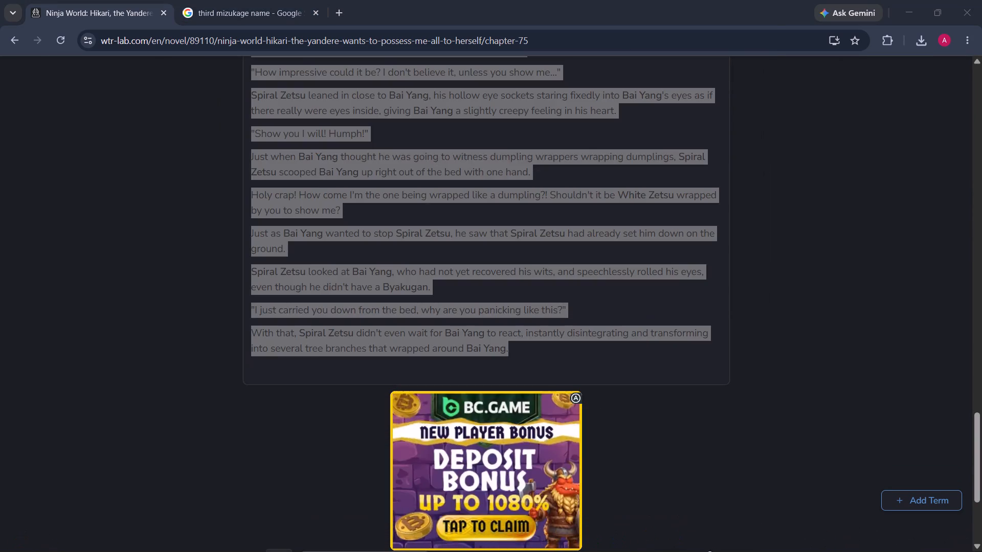
left_click(201, 154)
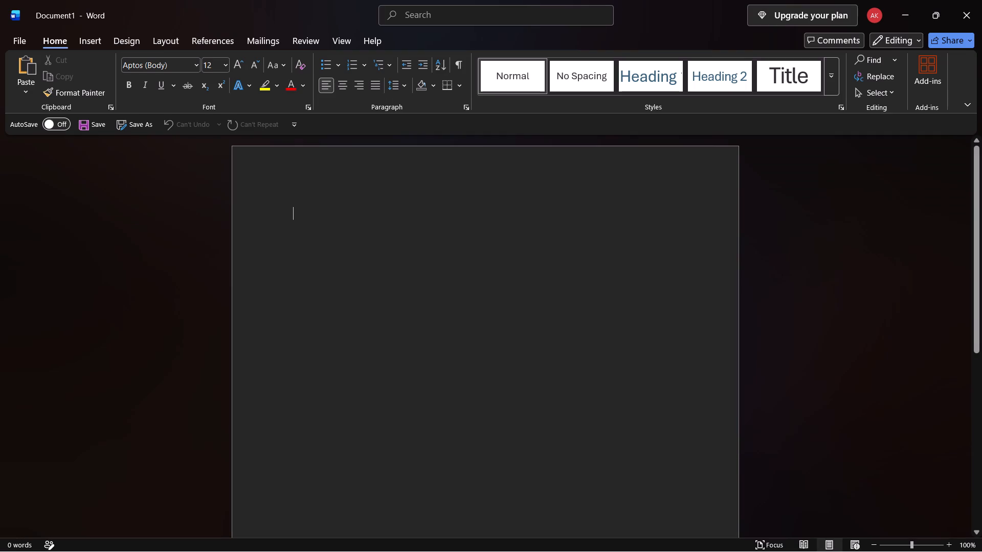
key("ctrl+v")
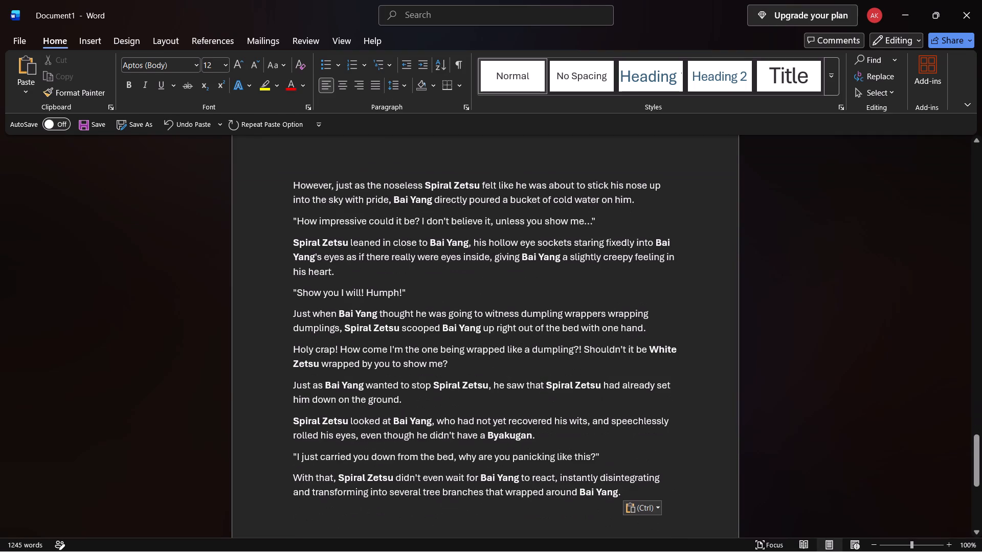
left_click_drag(981, 463, 981, 510)
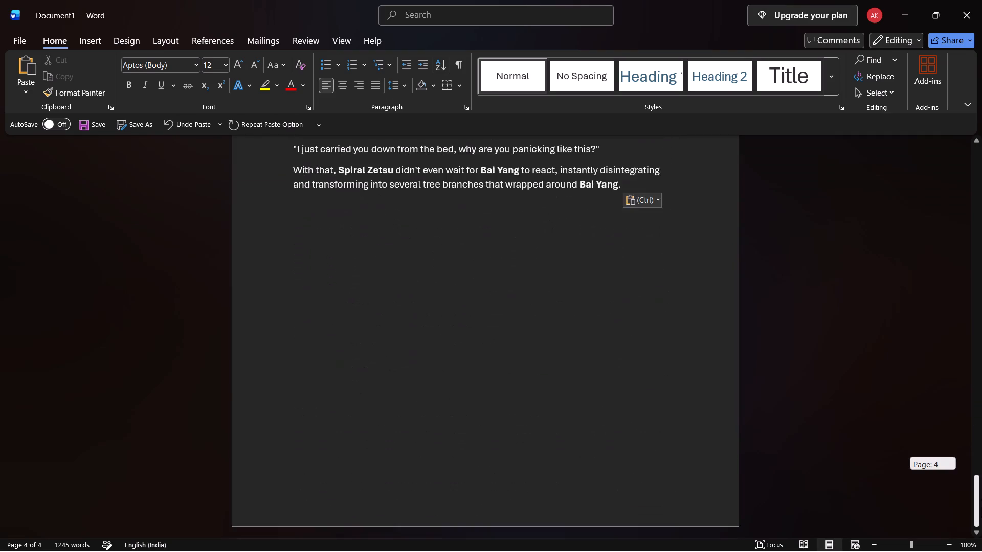
left_click_drag(981, 510, 979, 199)
left_click(878, 83)
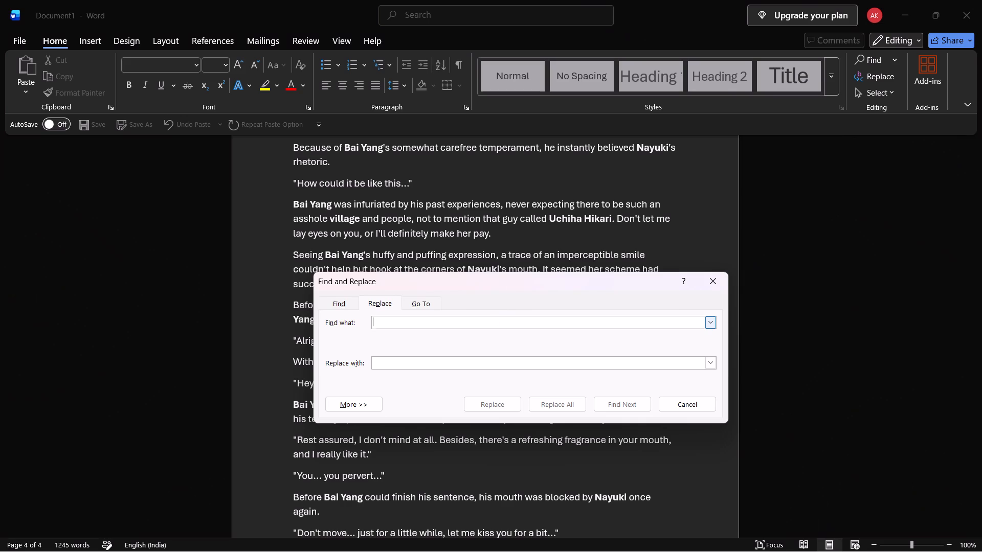
type("ai")
key("space")
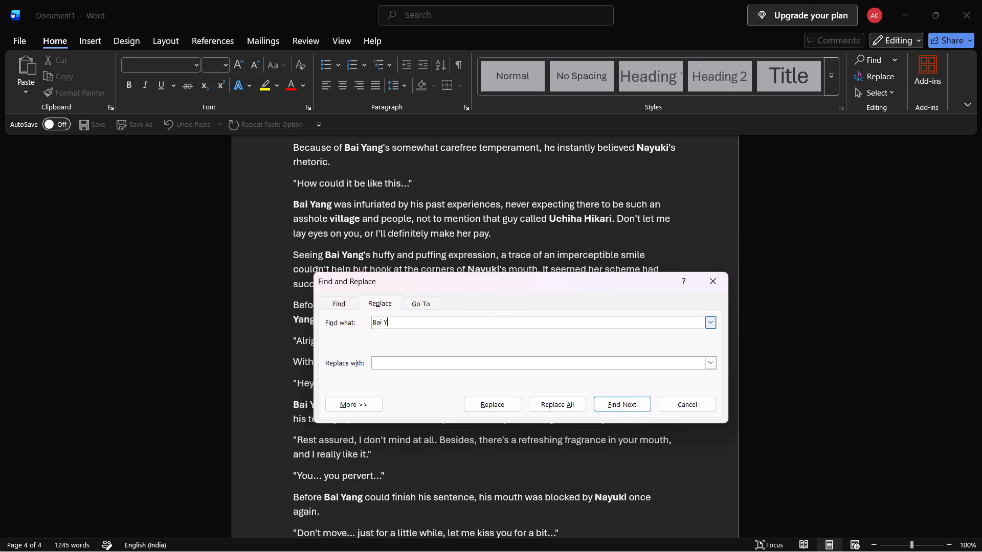
type("ang")
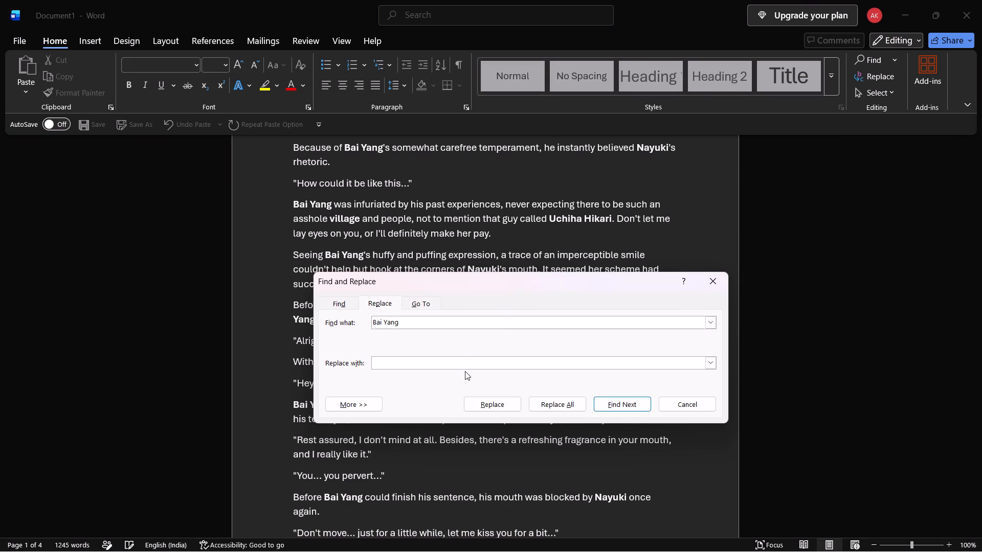
left_click(462, 364)
key("k")
type("aito")
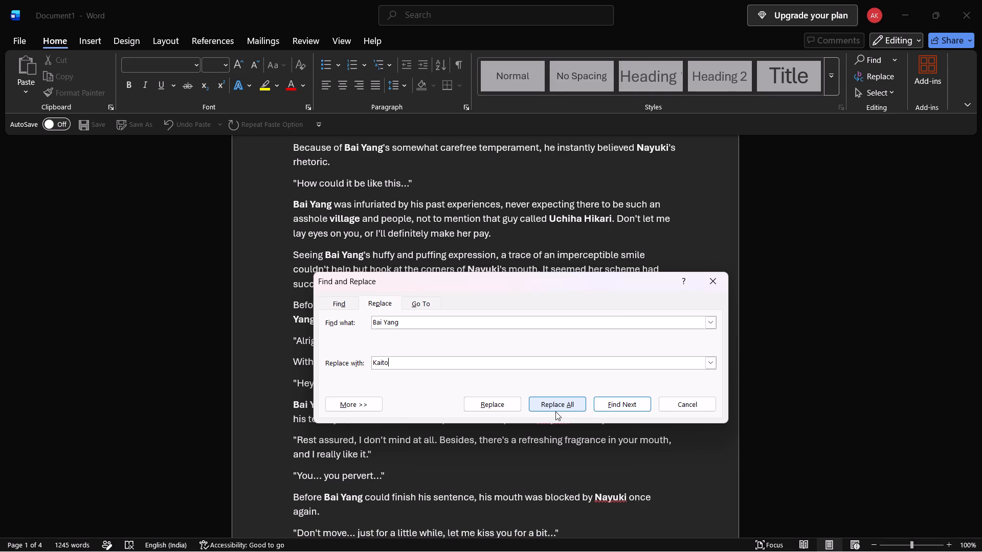
left_click(555, 411)
left_click(588, 380)
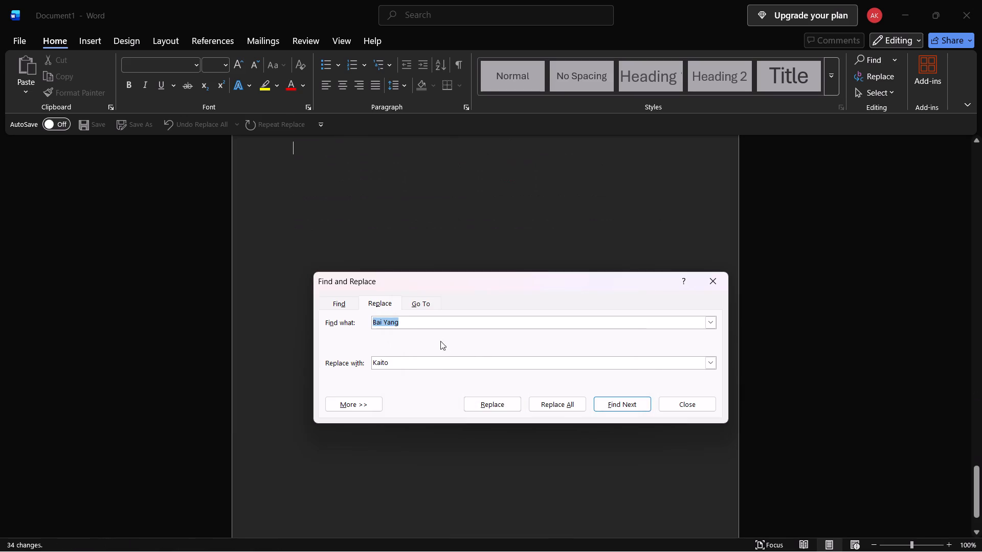
Replace every occurrence of "Nayuki" with "Umi" throughout the document and close Find and Replace.
type("ayki")
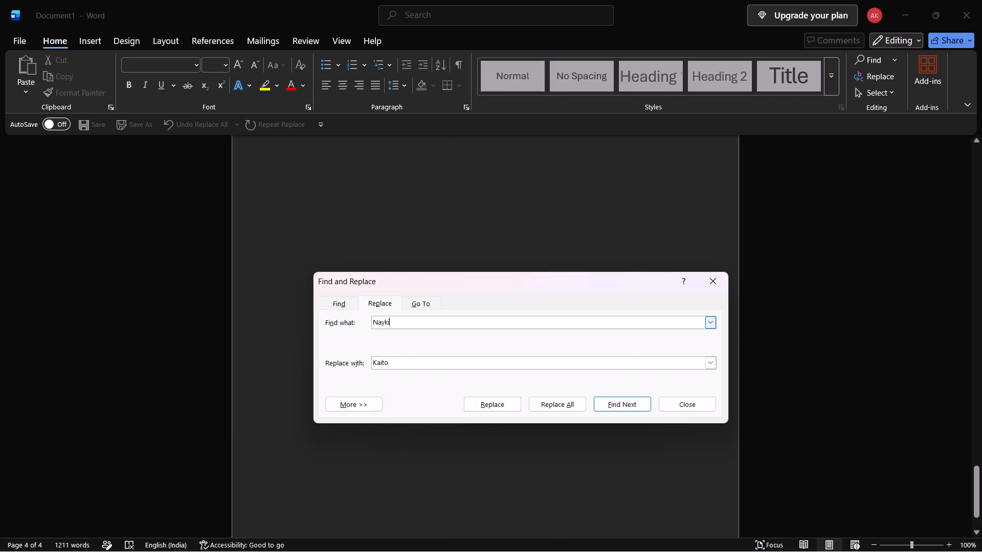
key("BackSpace")
key("BackSpace")
key("u")
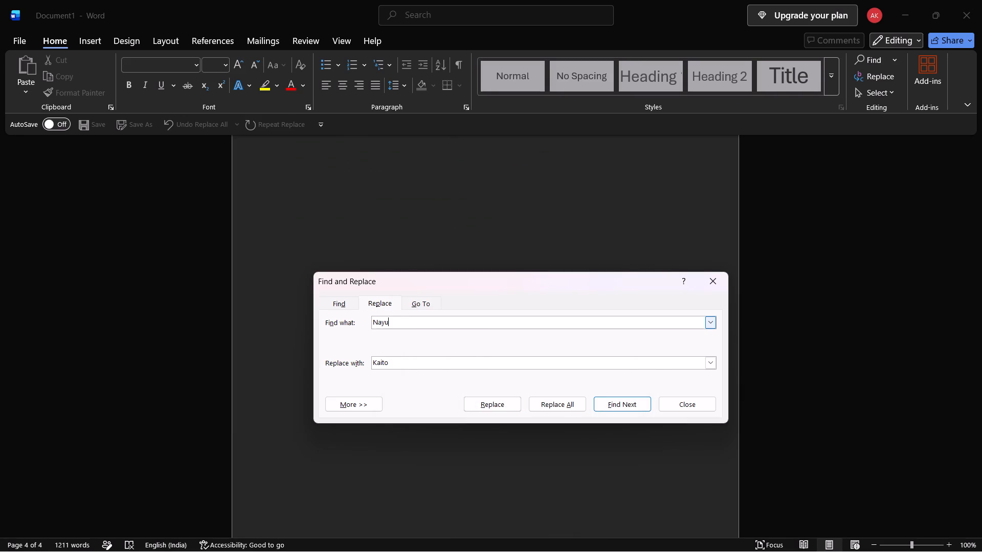
key("BackSpace")
key("BackSpace")
left_click(413, 358)
key("BackSpace")
key("BackSpace")
key("BackSpace")
key("BackSpace")
key("BackSpace")
key("BackSpace")
key("BackSpace")
key("BackSpace")
key("BackSpace")
key("BackSpace")
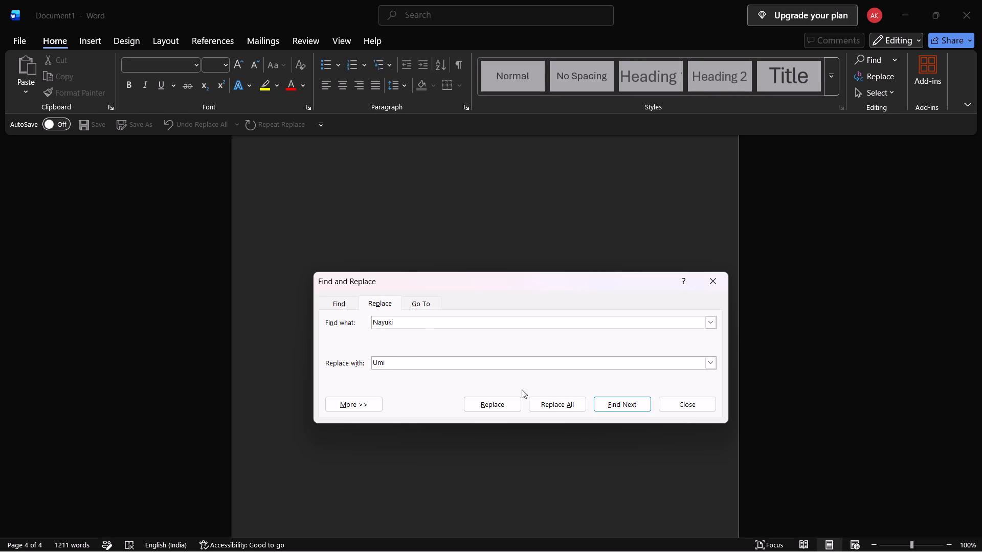
left_click(542, 401)
left_click(590, 385)
left_click(710, 285)
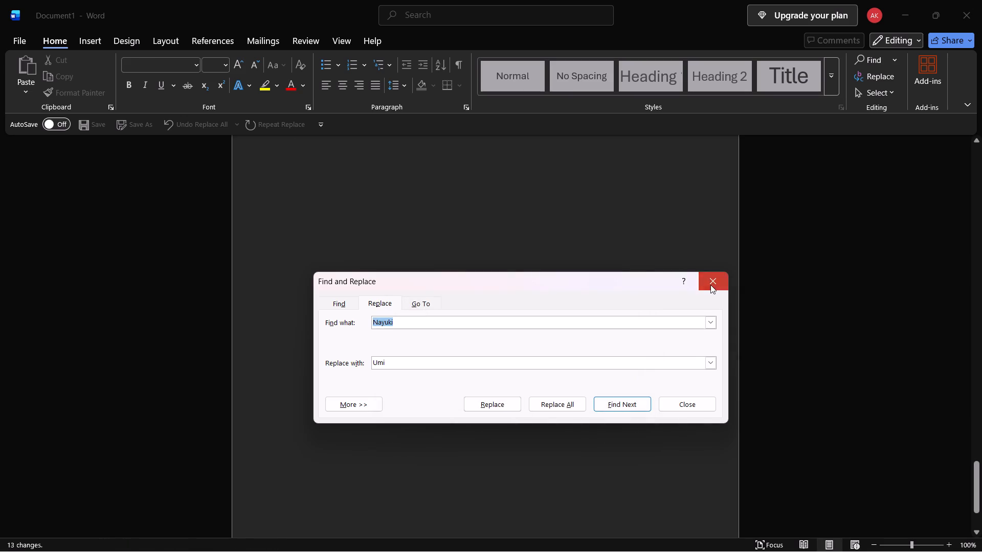
Read through the chapter text from its beginning into page 2, checking the wording and the replaced character names.
left_click_drag(981, 490, 981, 148)
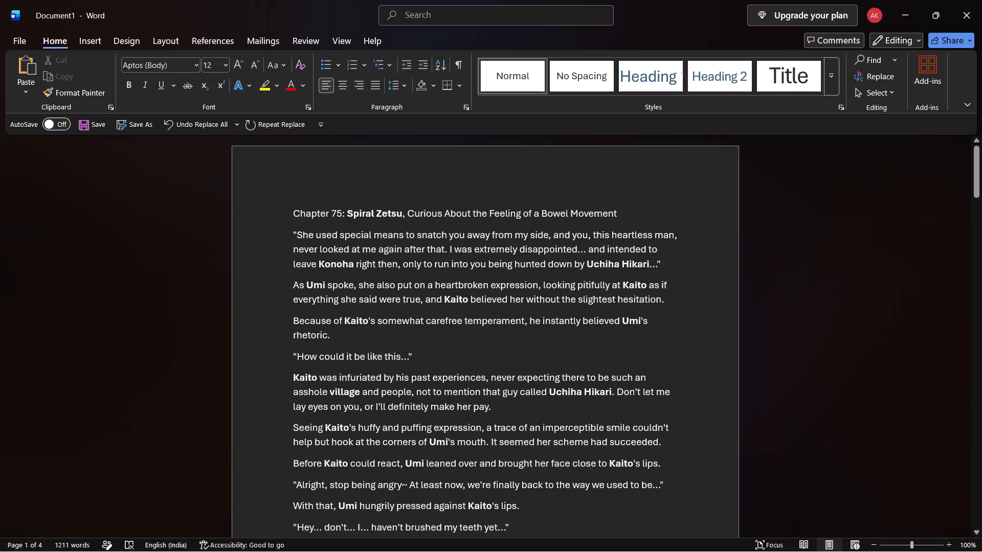
scroll(748, 332, "down", 1)
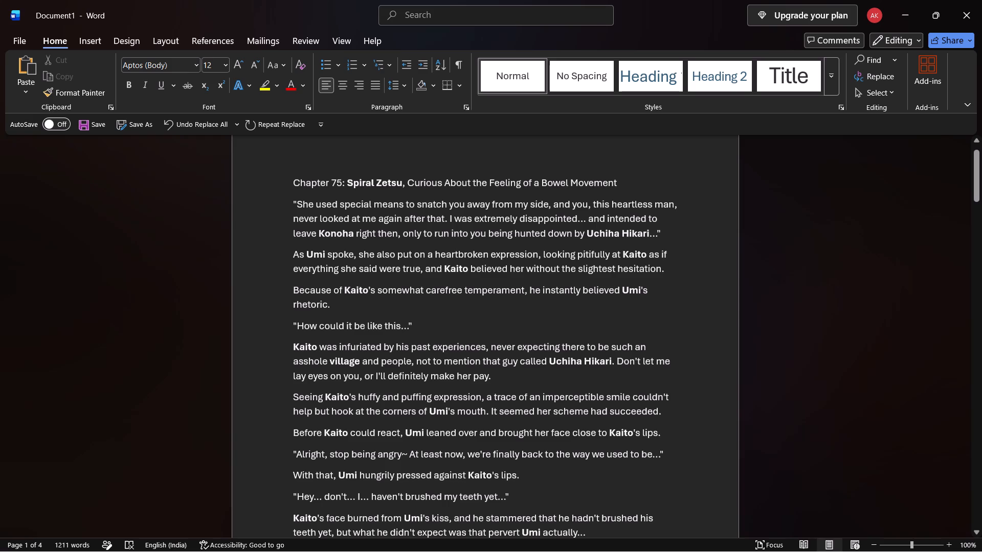
scroll(744, 348, "down", 1)
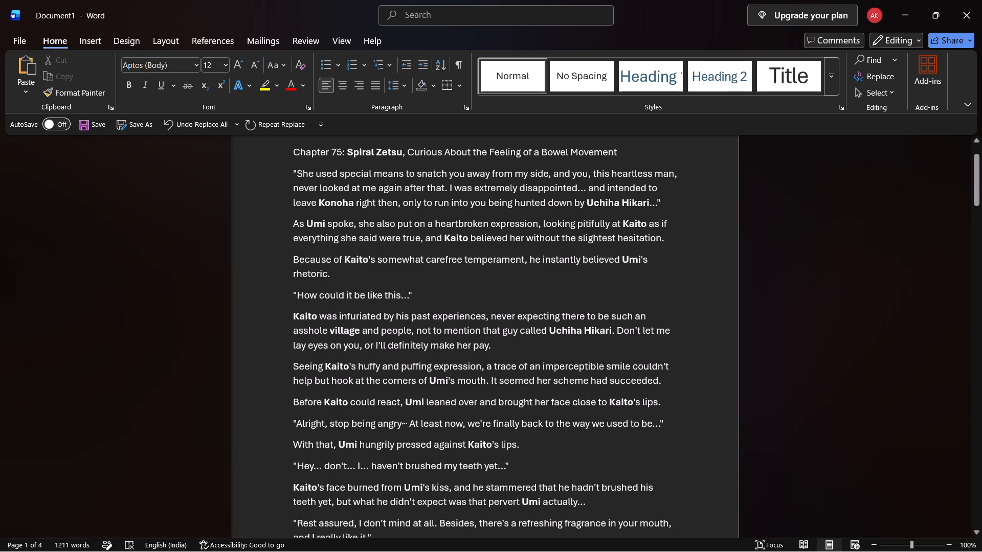
scroll(749, 347, "down", 1)
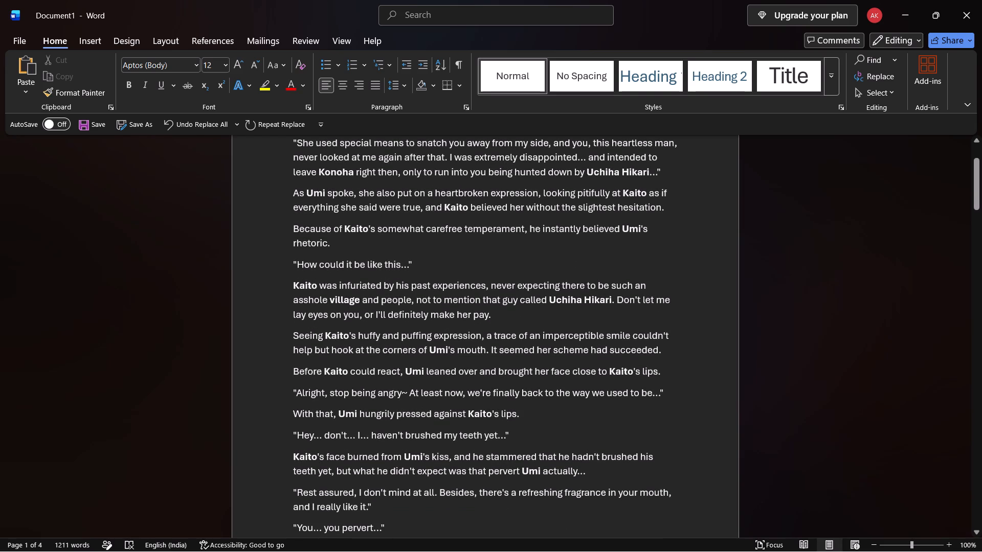
scroll(751, 345, "down", 2)
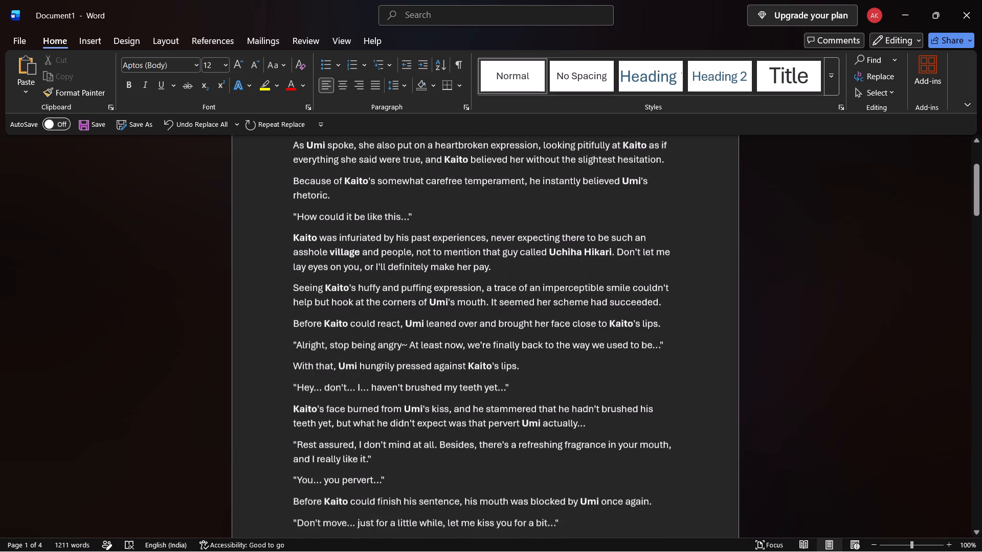
scroll(753, 348, "down", 2)
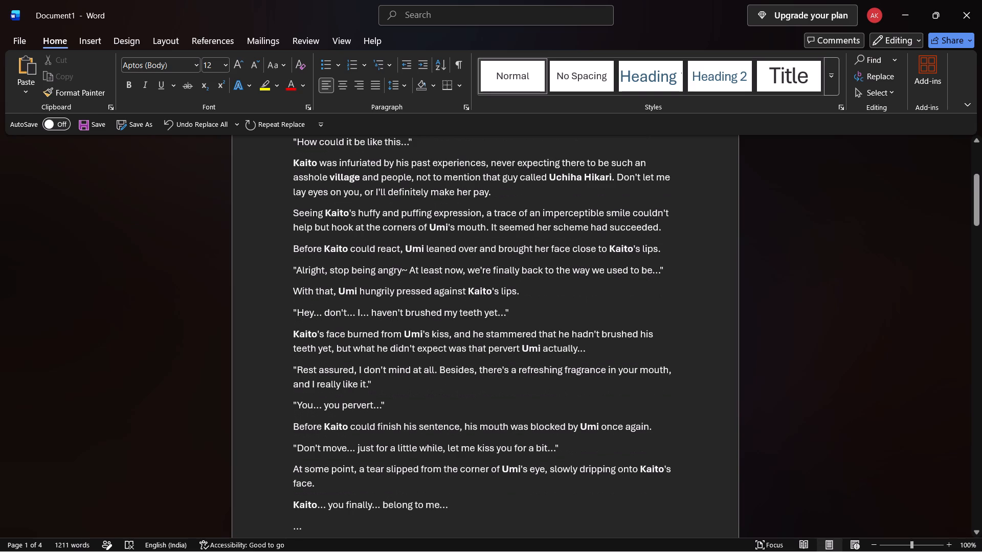
scroll(760, 336, "down", 2)
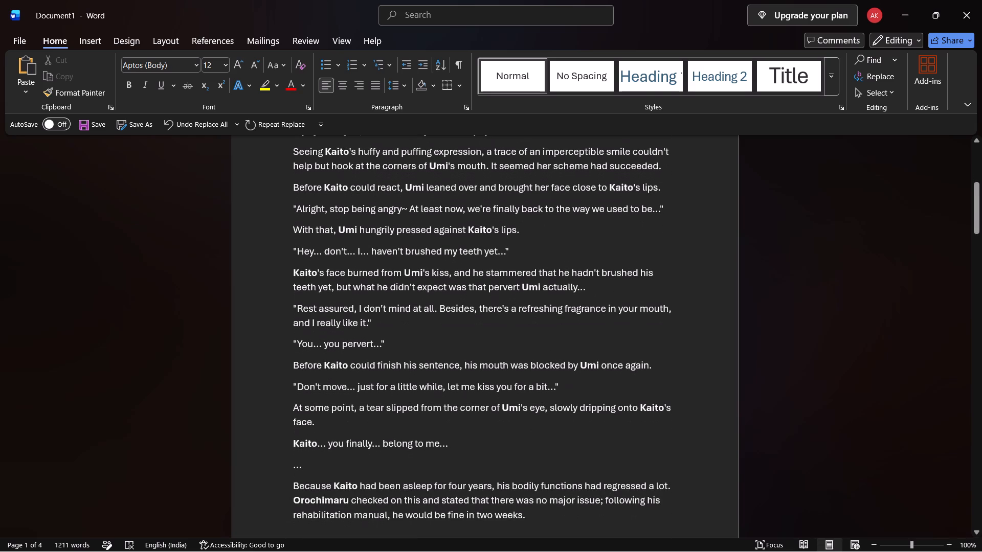
scroll(760, 336, "down", 4)
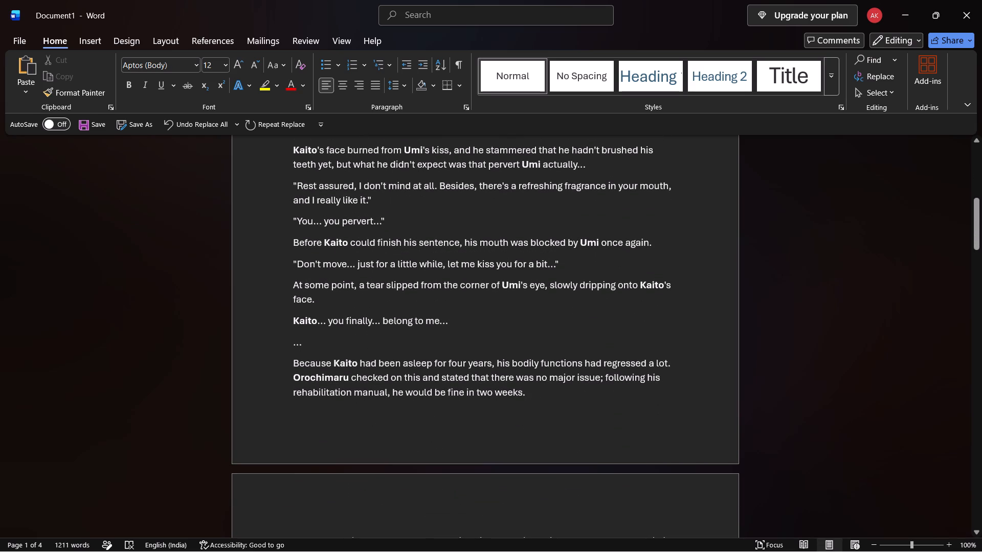
scroll(750, 321, "down", 7)
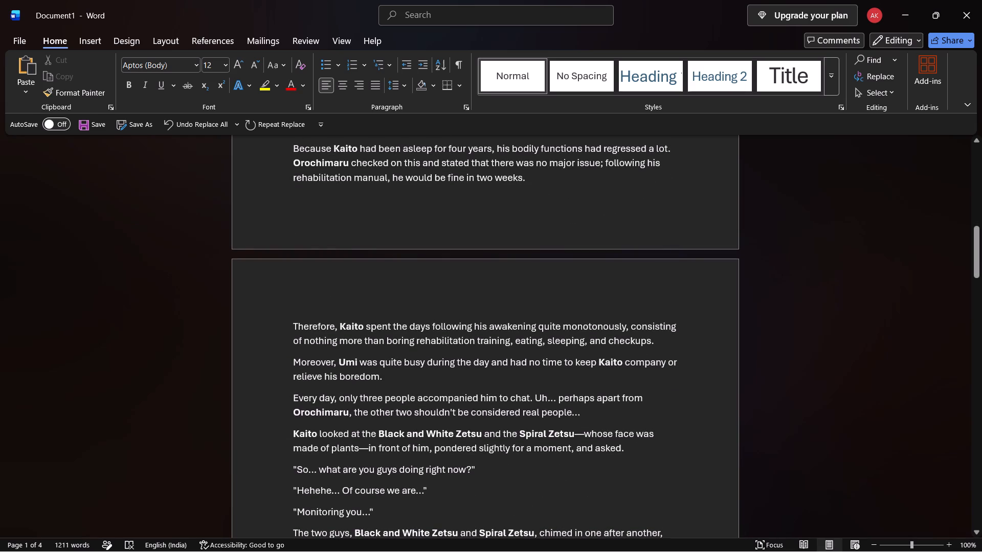
scroll(770, 312, "down", 1)
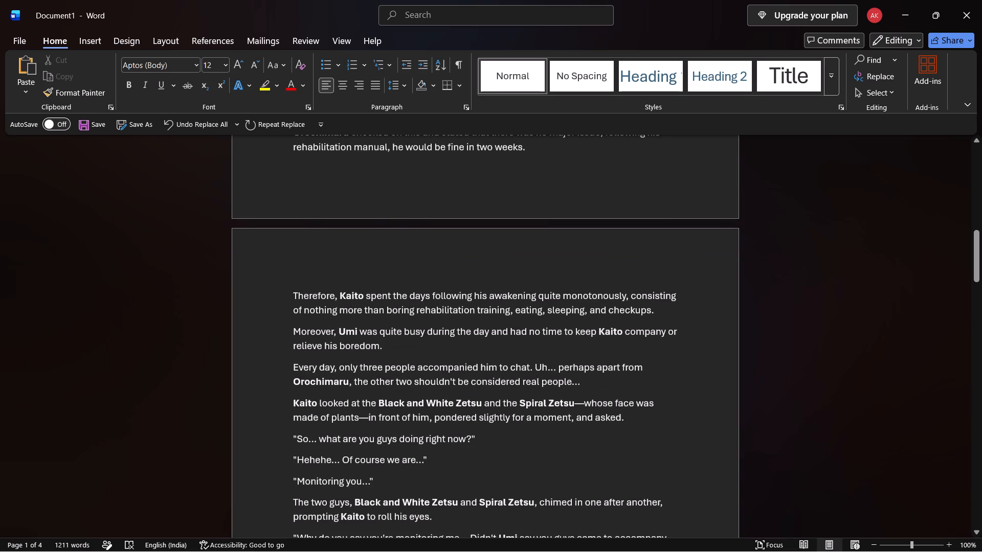
scroll(780, 312, "down", 2)
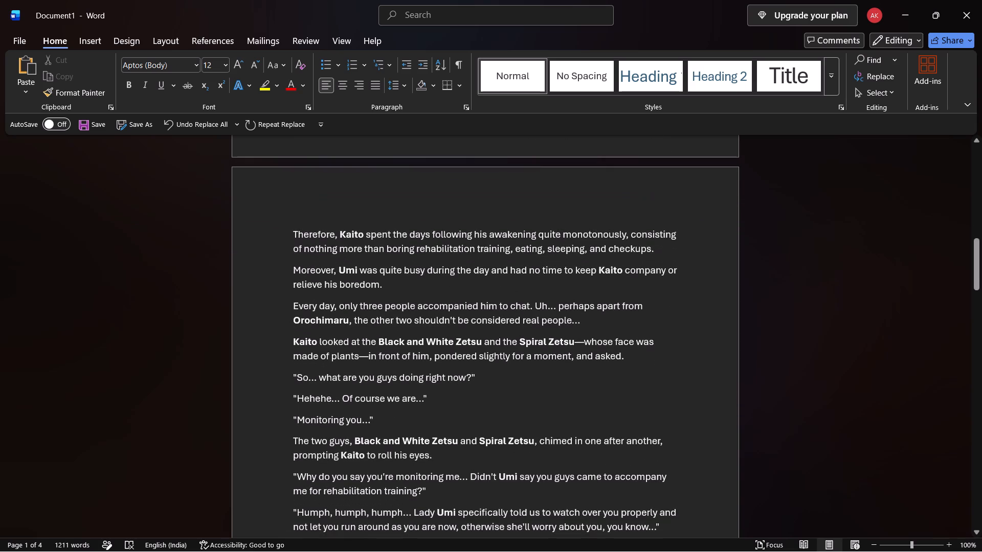
scroll(780, 312, "down", 2)
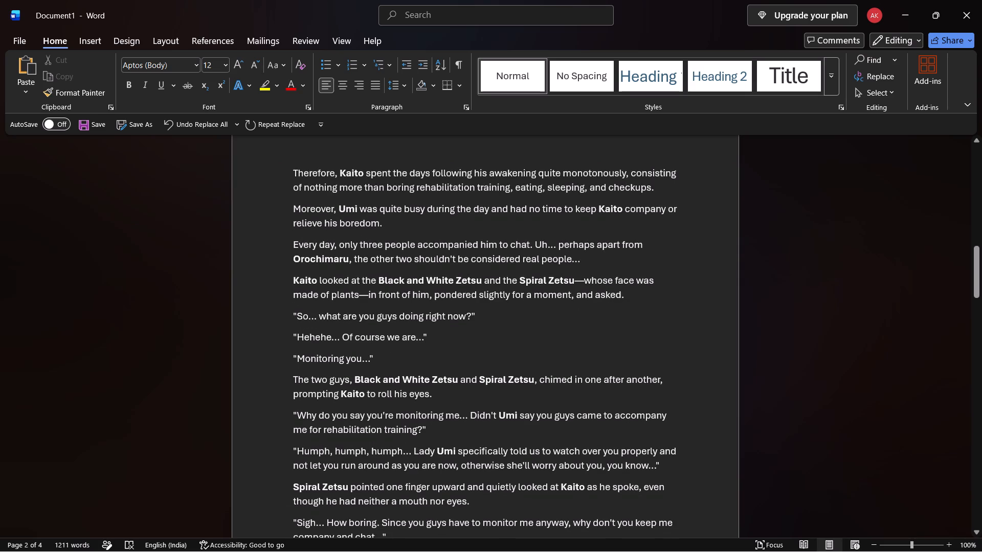
scroll(786, 318, "down", 1)
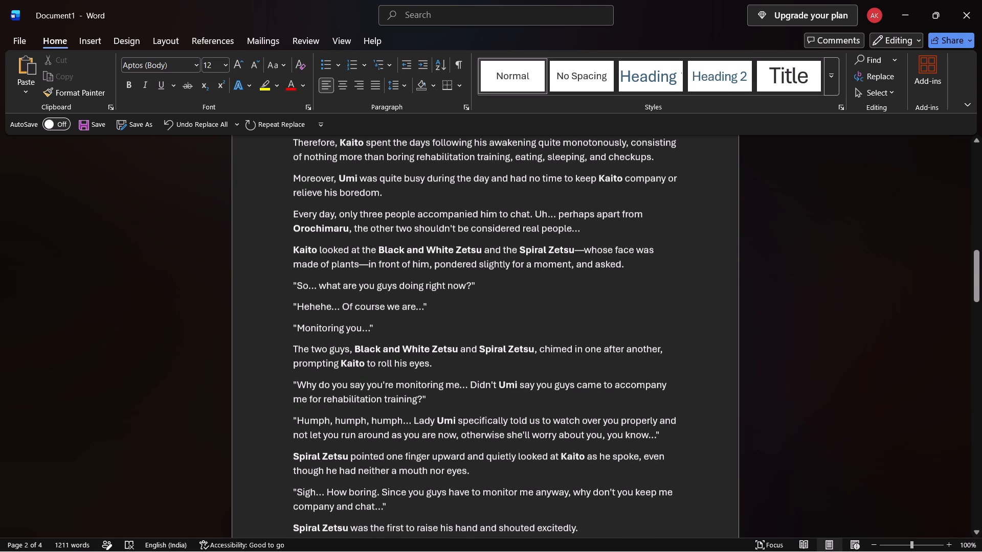
scroll(777, 318, "down", 1)
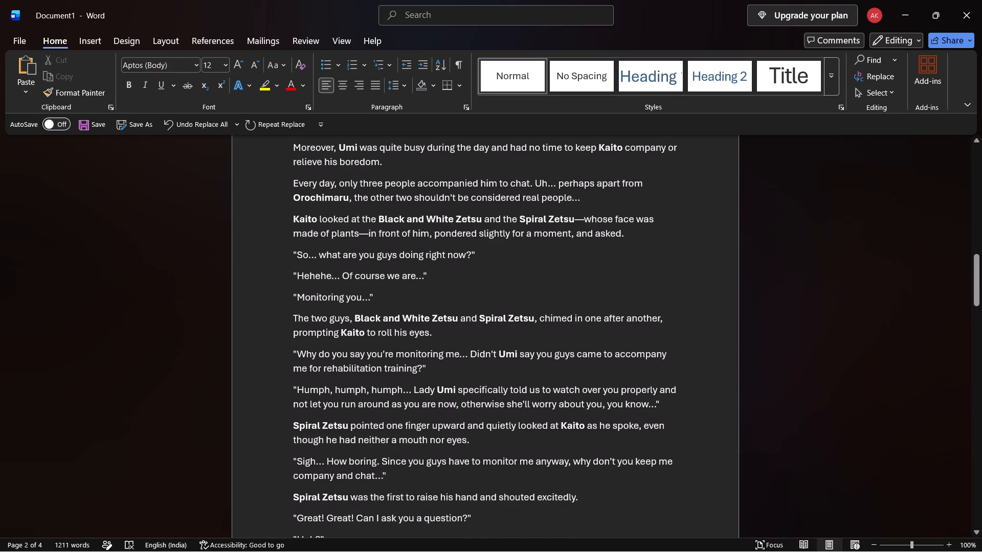
scroll(777, 318, "down", 3)
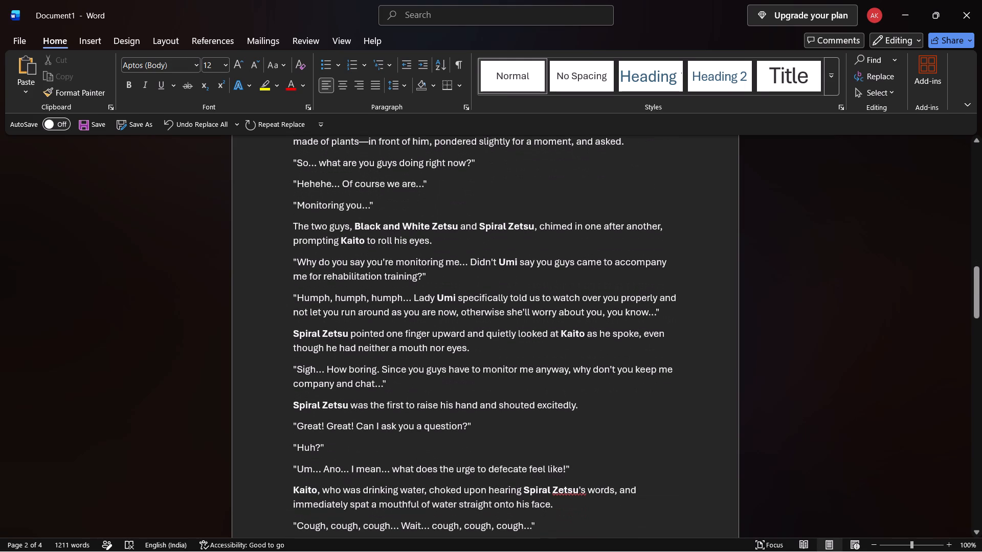
scroll(777, 318, "down", 1)
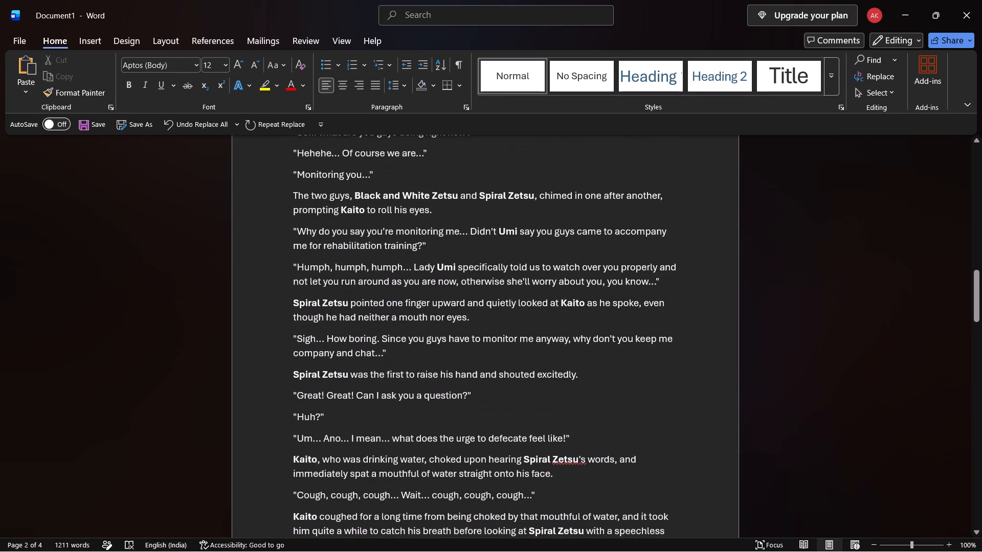
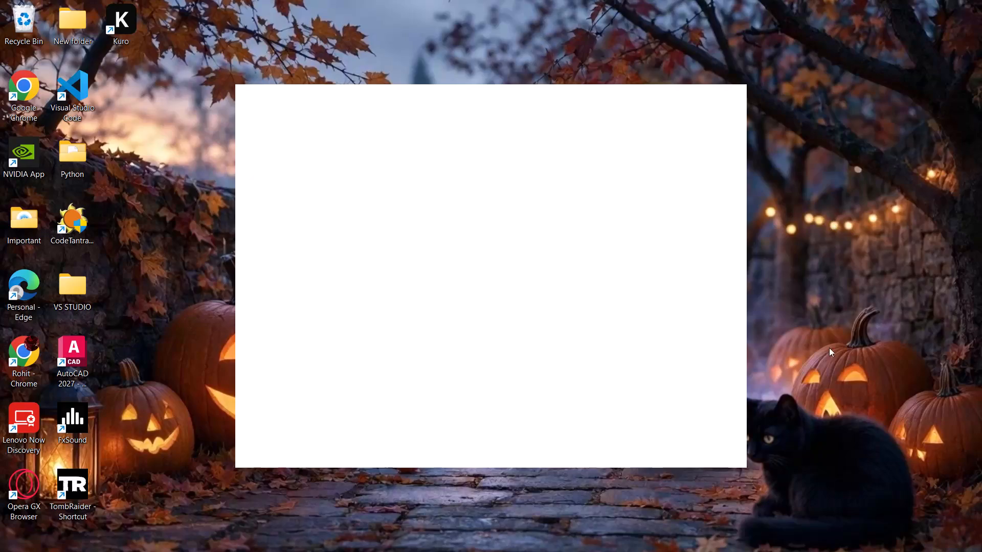
Return to the Word document and replace "what does the urge to defecate" with "how does it" in Spiral Zetsu's question on page 2.
left_click(707, 545)
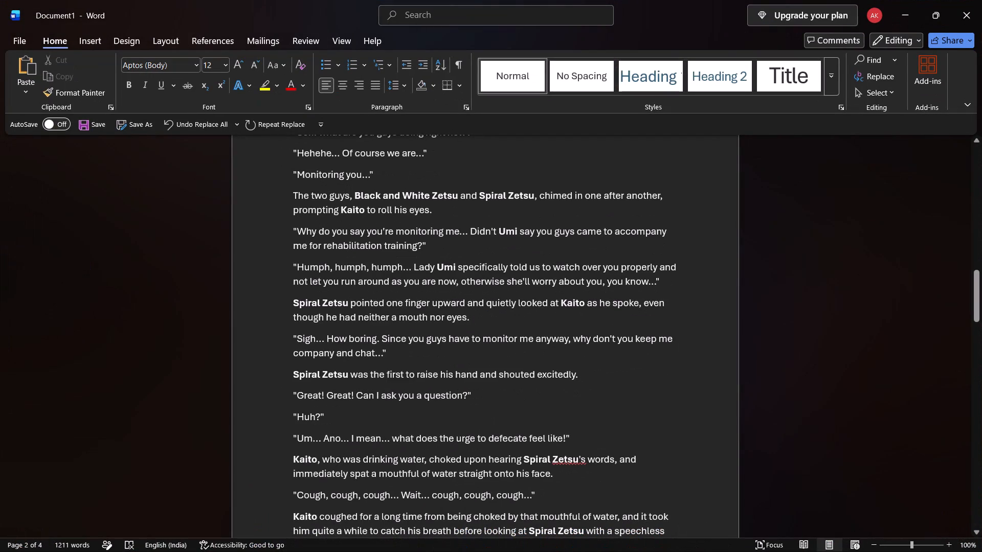
left_click(527, 442)
key("BackSpace")
key("BackSpace")
key("BackSpace")
key("BackSpace")
key("BackSpace")
key("BackSpace")
key("BackSpace")
key("BackSpace")
key("BackSpace")
key("BackSpace")
key("BackSpace")
key("BackSpace")
key("BackSpace")
key("BackSpace")
key("BackSpace")
key("BackSpace")
key("BackSpace")
key("BackSpace")
key("BackSpace")
key("BackSpace")
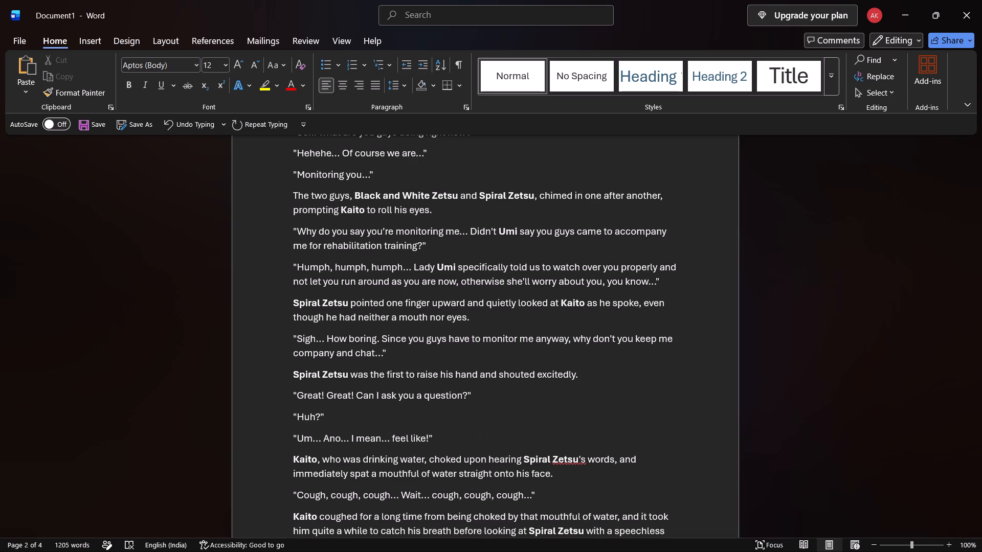
type("ho")
key("w")
key("Left")
key("Left")
key("Left")
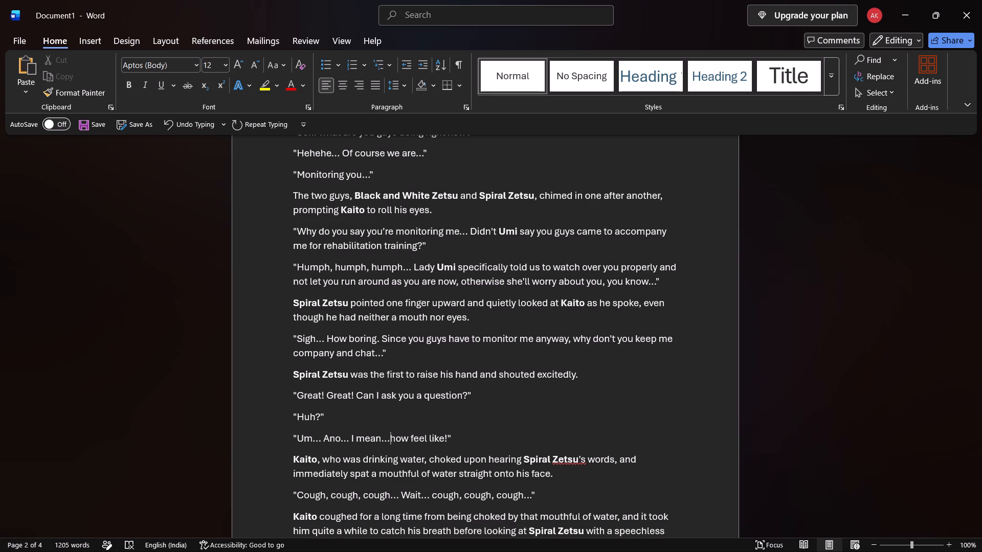
key("space")
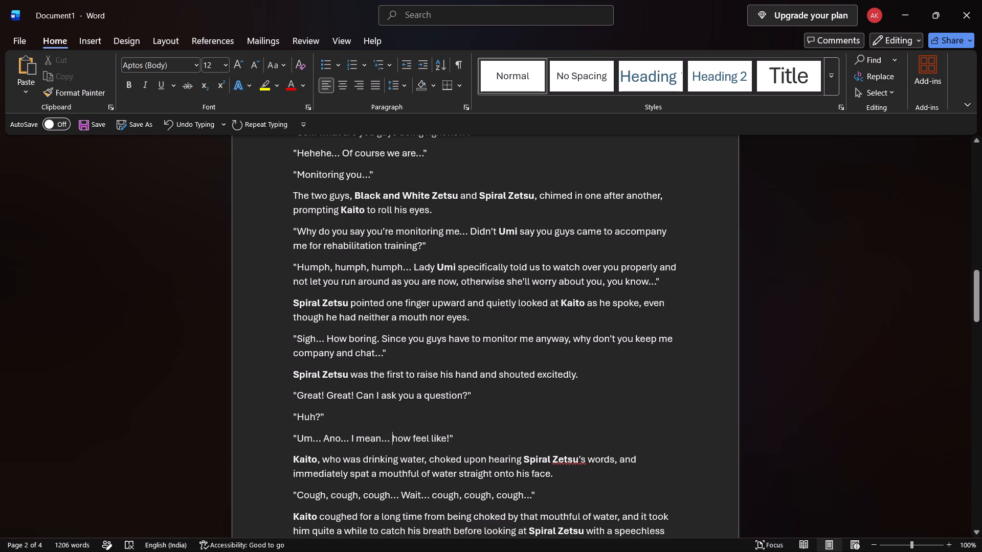
key("Right")
key("Right")
key("Right")
key("Right")
key("space")
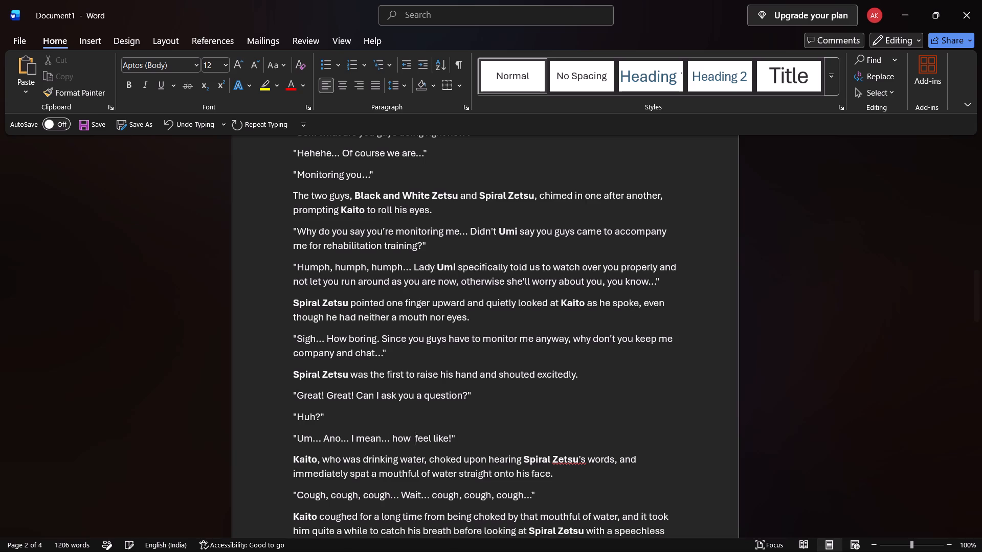
type("does")
key("space")
type("it")
key("space")
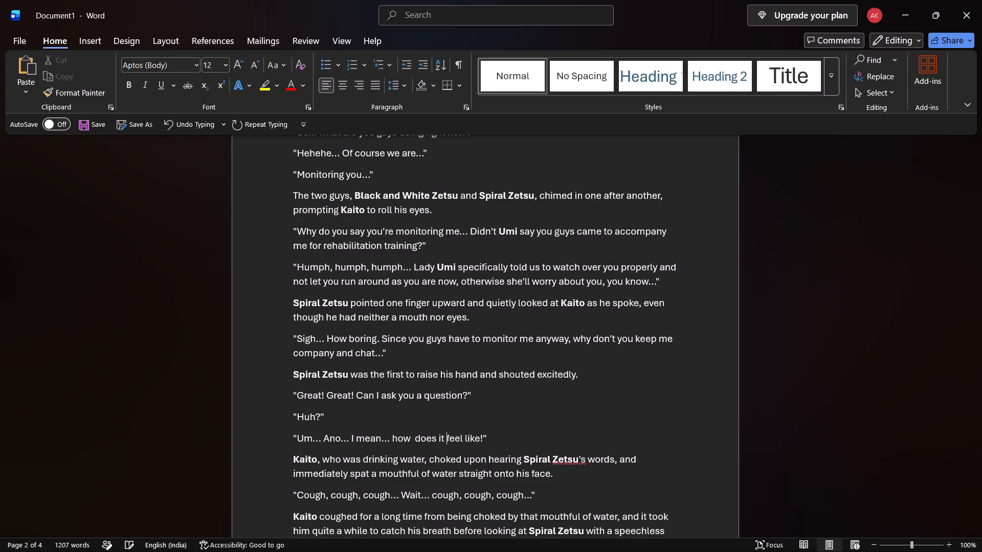
type("feel")
key("Right")
key("Right")
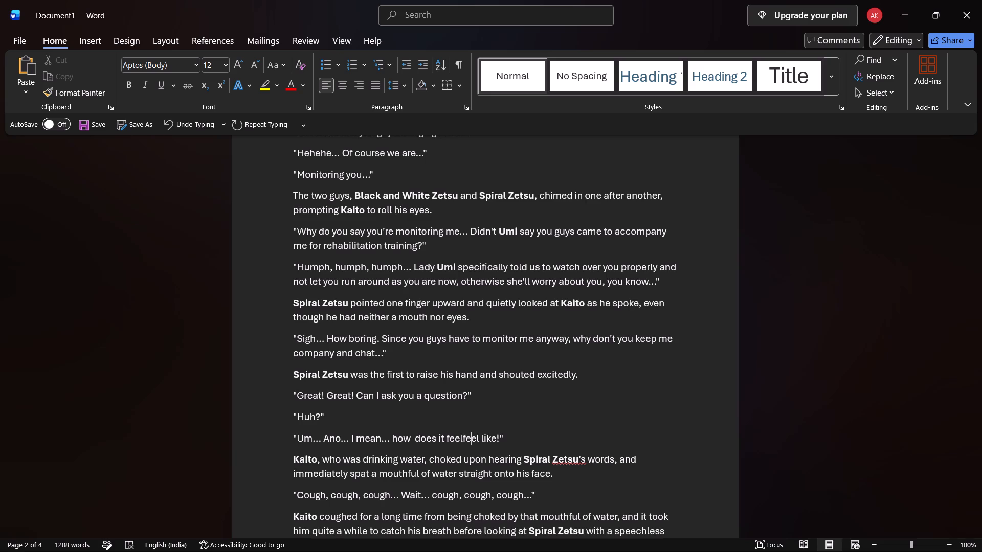
key("Right")
key("Right")
key("BackSpace")
key("BackSpace")
key("BackSpace")
key("BackSpace")
key("Left")
key("Left")
key("Left")
key("Left")
key("Left")
key("Left")
key("Left")
key("Left")
key("Left")
key("Left")
key("Left")
key("Left")
key("BackSpace")
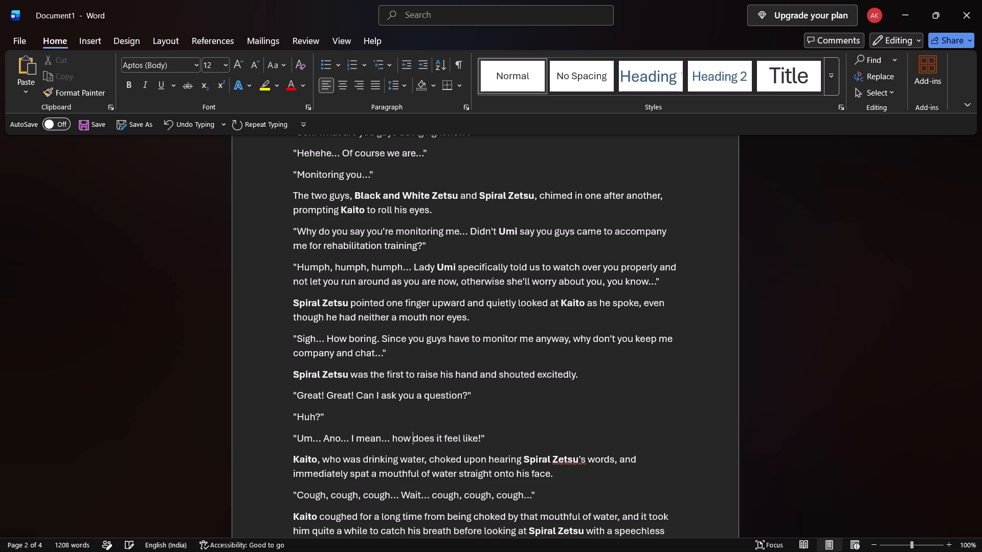
Add "to poop" after "how does it feel like" in Spiral Zetsu's question, before the exclamation mark.
key("Right")
key("Right")
key("Right")
key("Right")
key("Right")
key("Right")
key("Right")
key("Right")
key("Right")
key("Right")
key("Right")
key("Right")
key("Right")
key("Right")
key("Right")
key("Right")
key("Right")
key("space")
type("to poop")
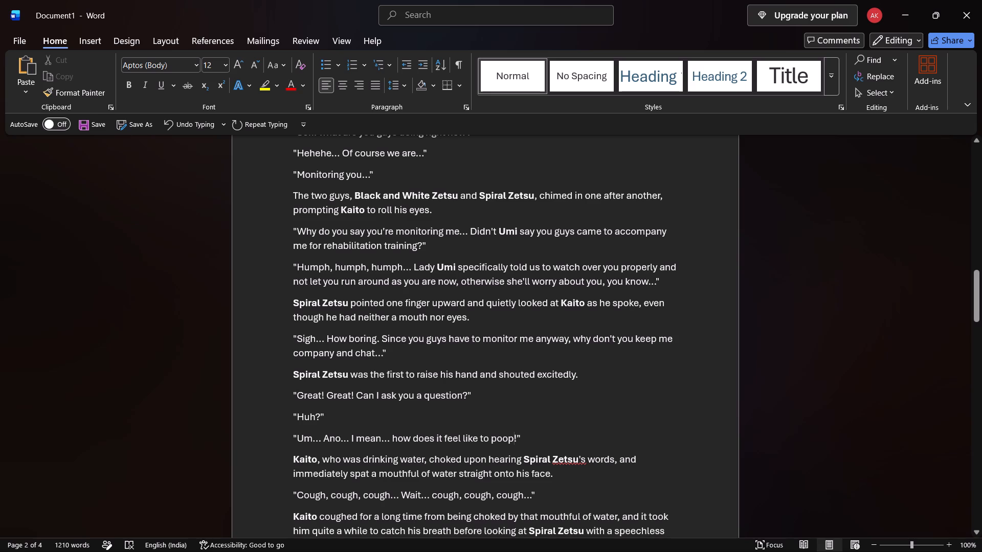
Read through the chapter from the edited question on page 2 to the text on page 4, checking wording and character names.
scroll(621, 417, "down", 3)
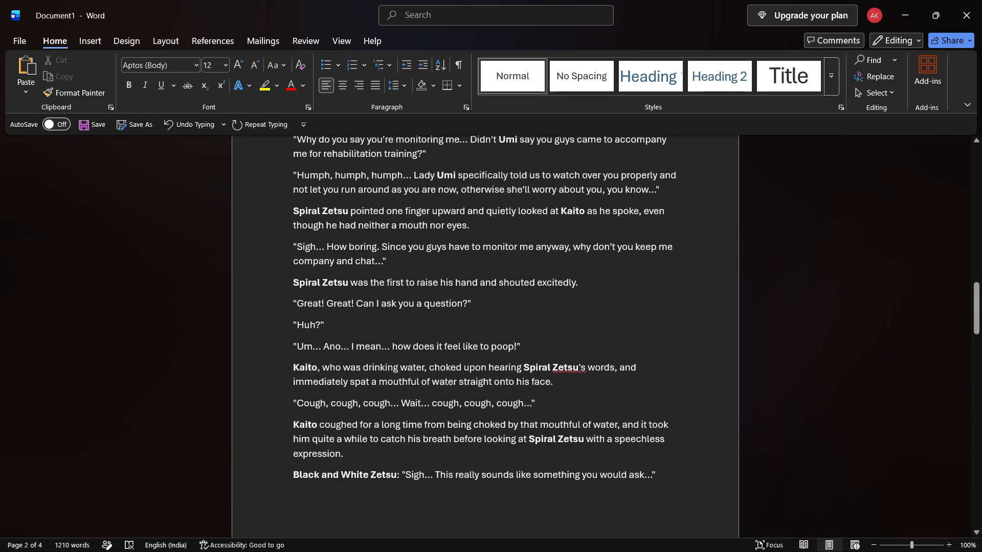
scroll(632, 405, "down", 1)
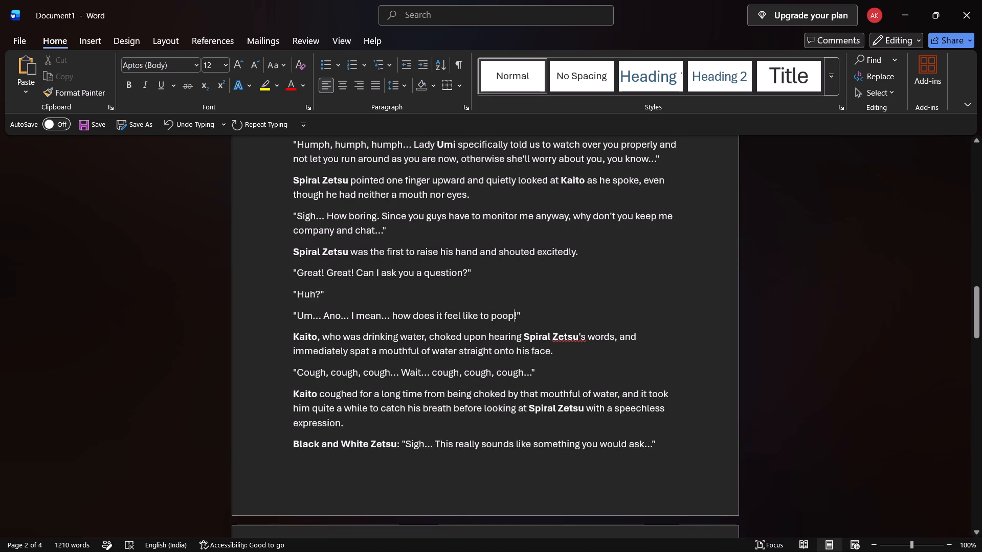
scroll(784, 390, "down", 6)
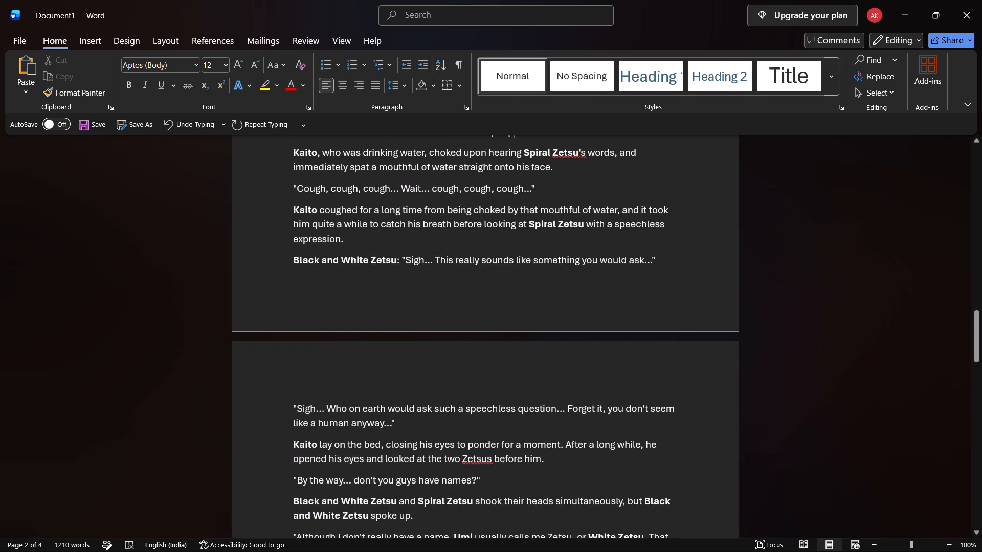
scroll(812, 384, "down", 2)
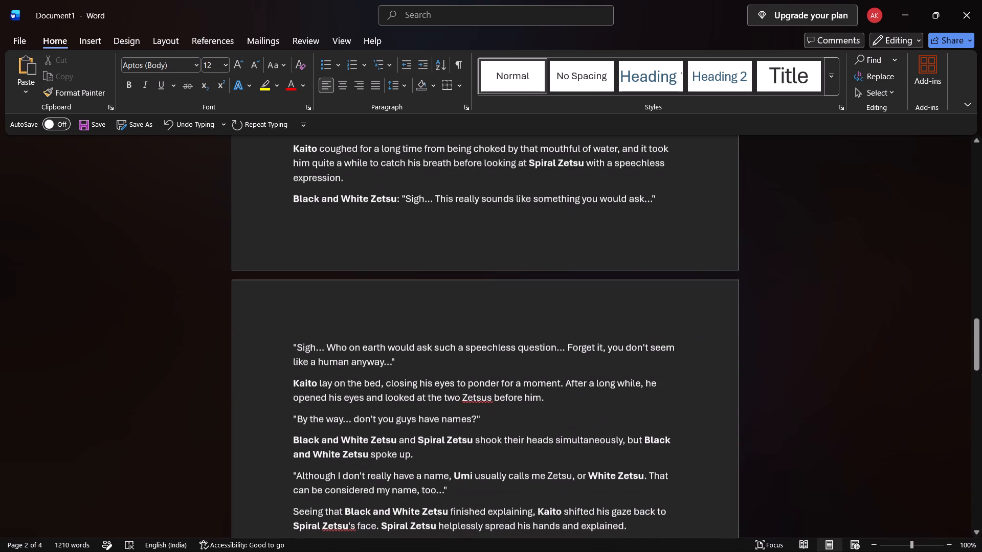
scroll(811, 407, "down", 1)
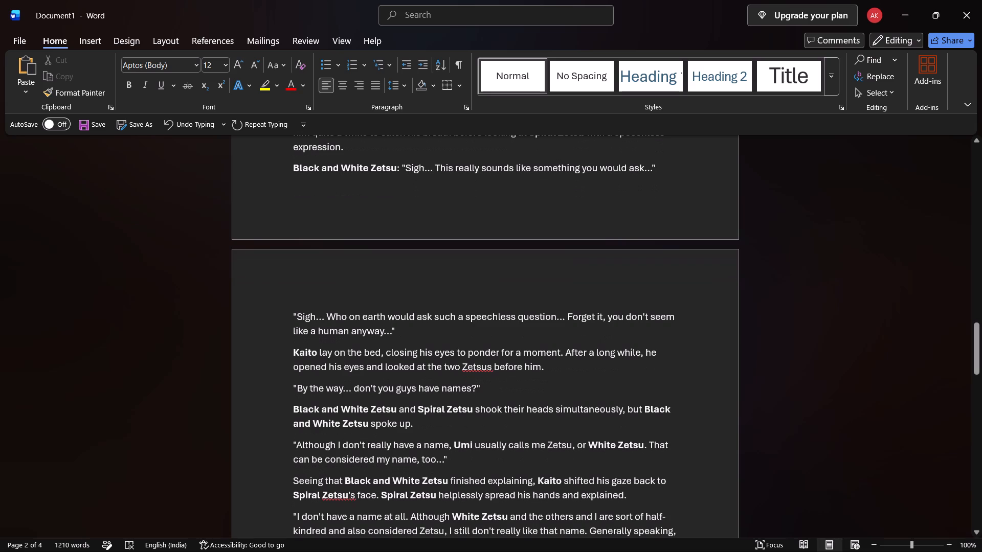
scroll(800, 396, "down", 2)
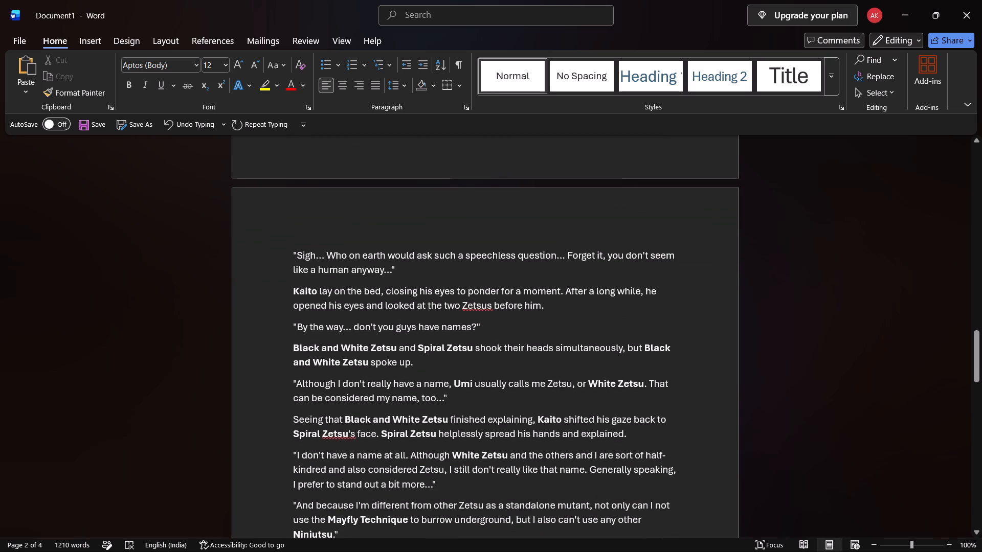
scroll(798, 385, "down", 2)
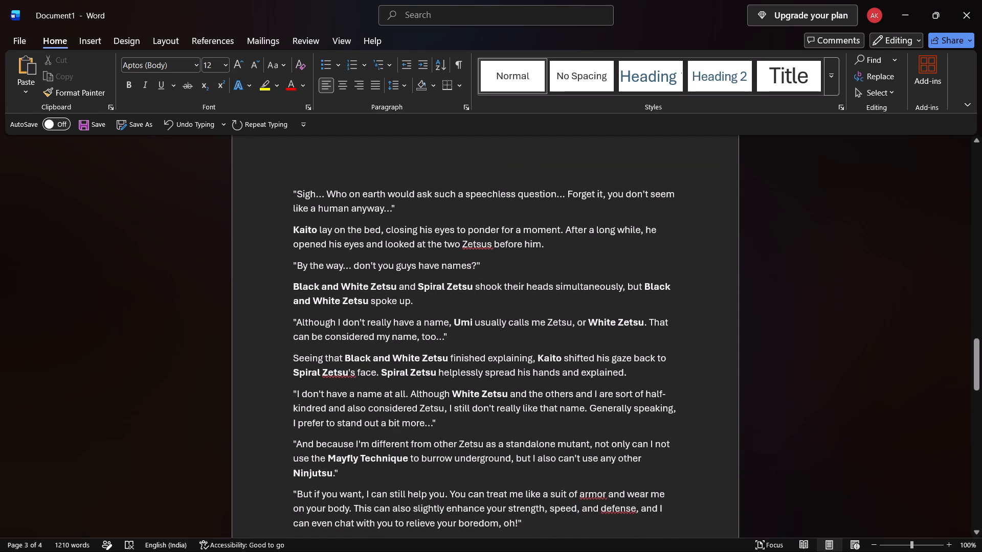
scroll(800, 384, "down", 1)
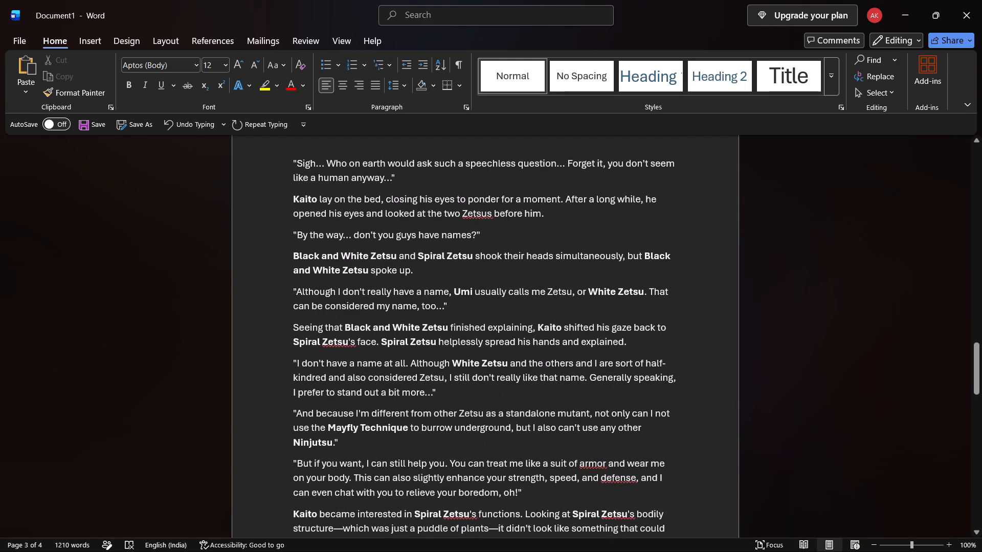
scroll(798, 382, "down", 1)
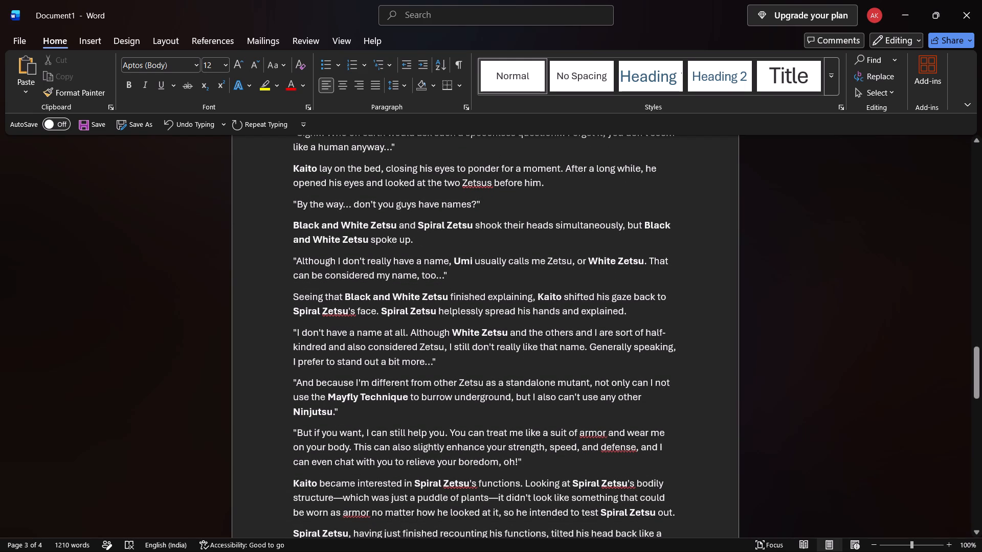
scroll(801, 371, "down", 1)
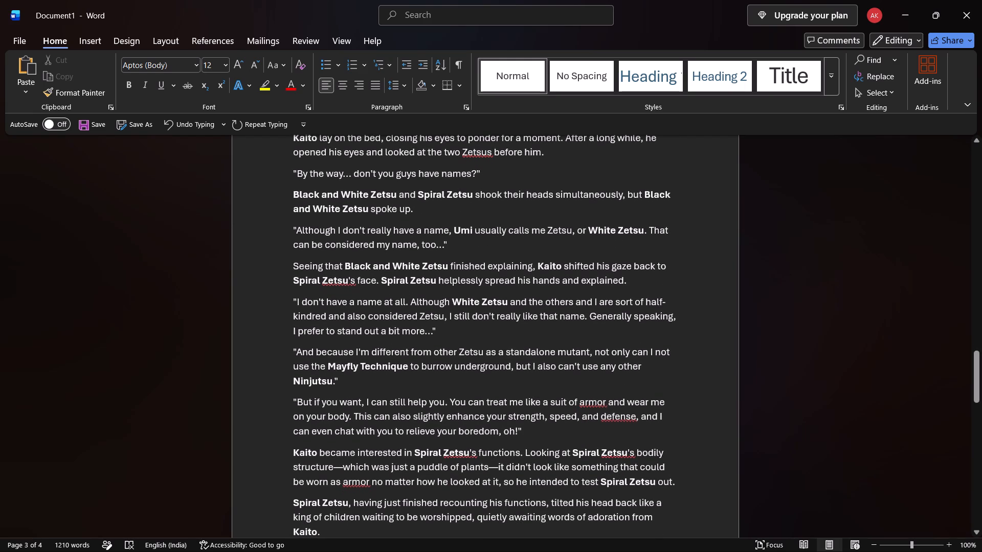
scroll(811, 364, "down", 2)
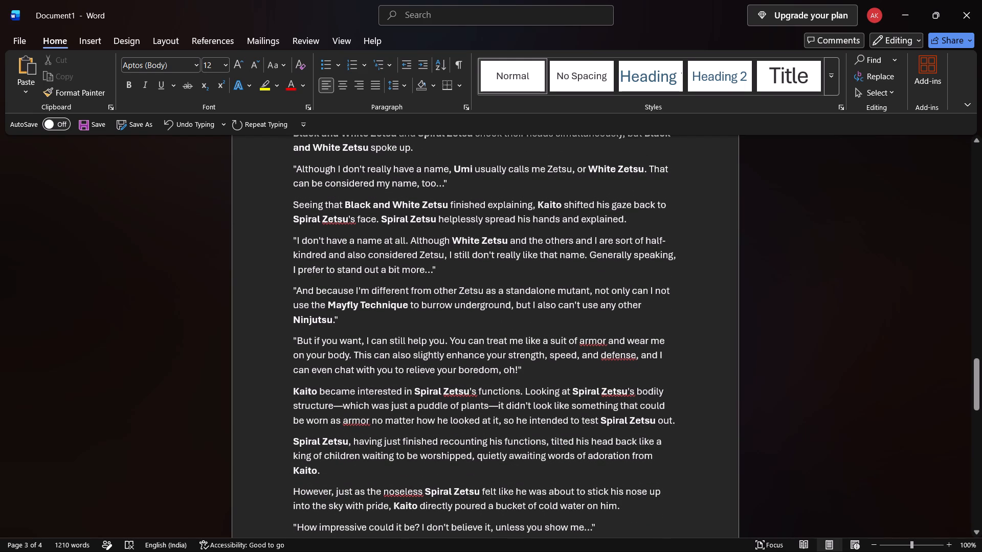
scroll(834, 363, "down", 2)
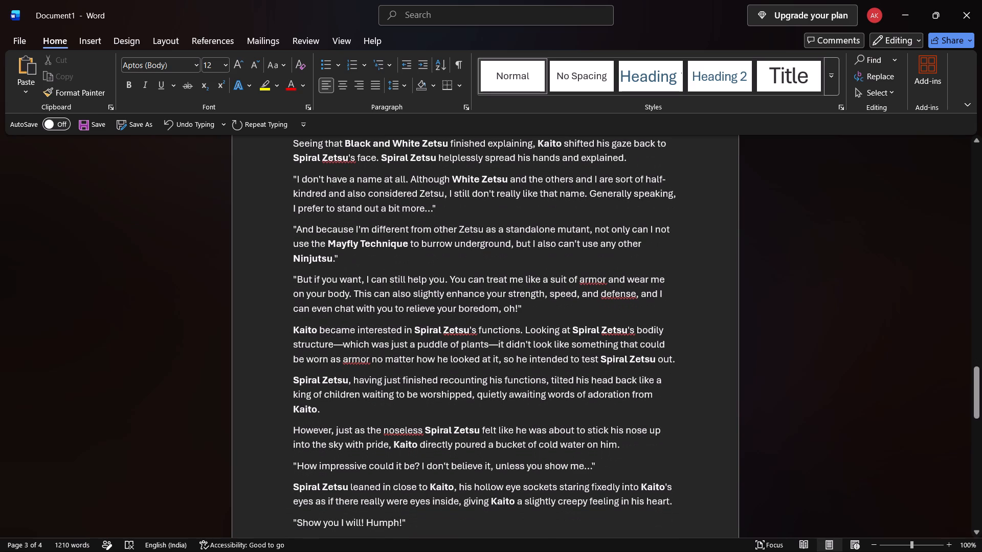
scroll(834, 363, "down", 3)
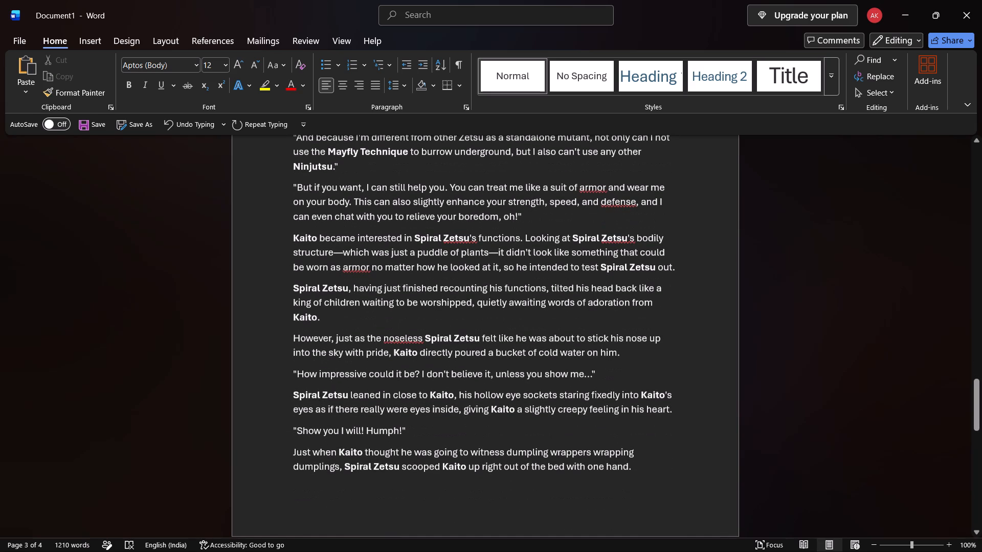
scroll(832, 364, "down", 5)
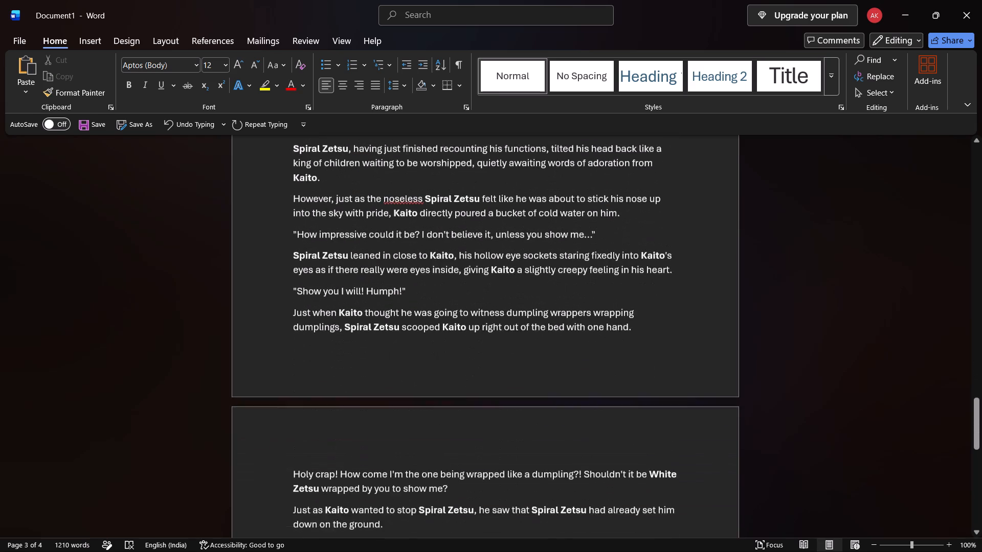
scroll(832, 364, "down", 2)
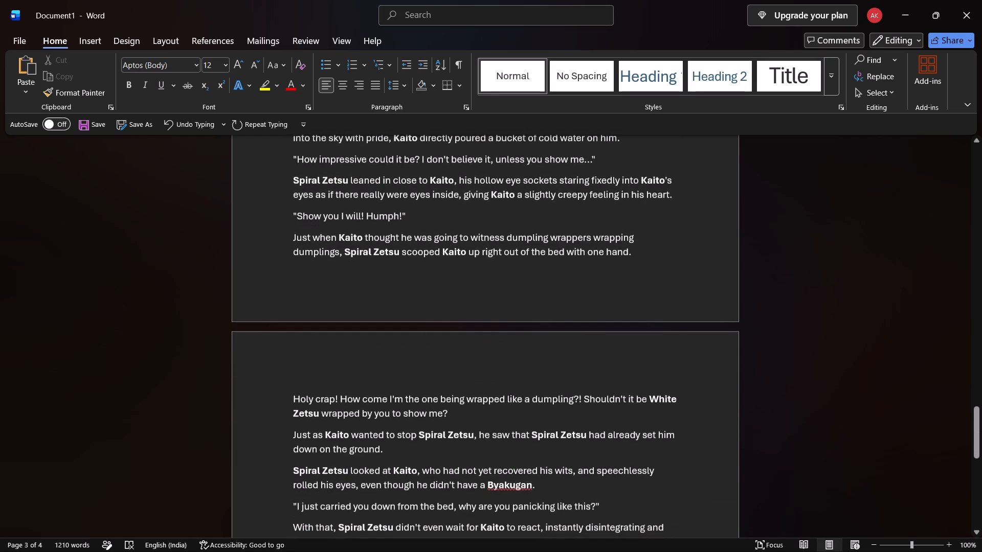
scroll(836, 361, "down", 2)
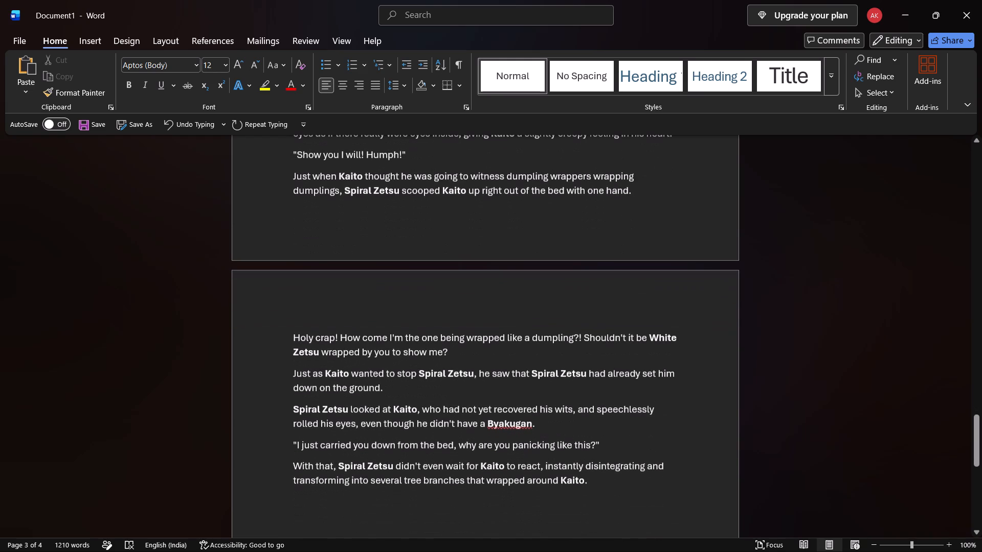
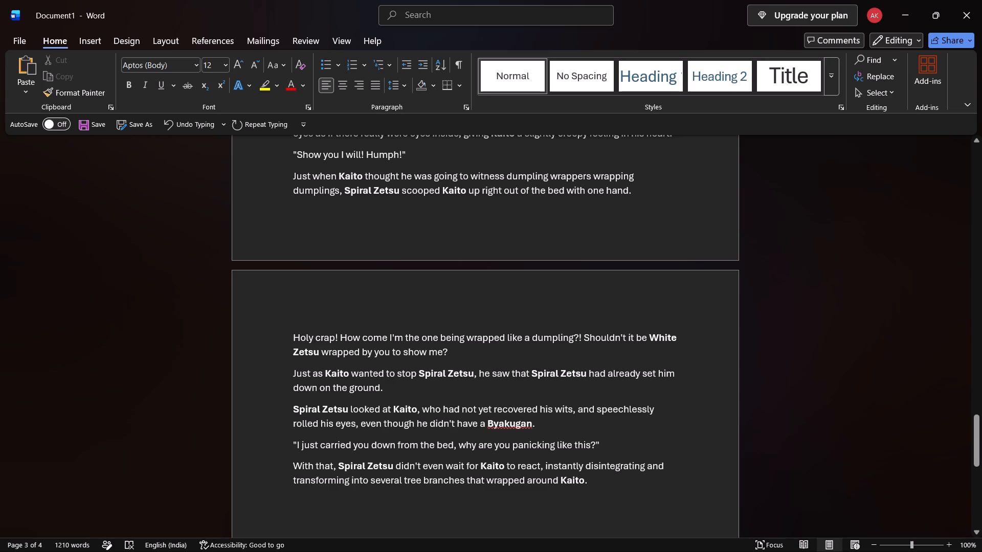
Go through the end of the chapter and start a spelling check of the document.
scroll(638, 377, "down", 16)
scroll(639, 377, "up", 2)
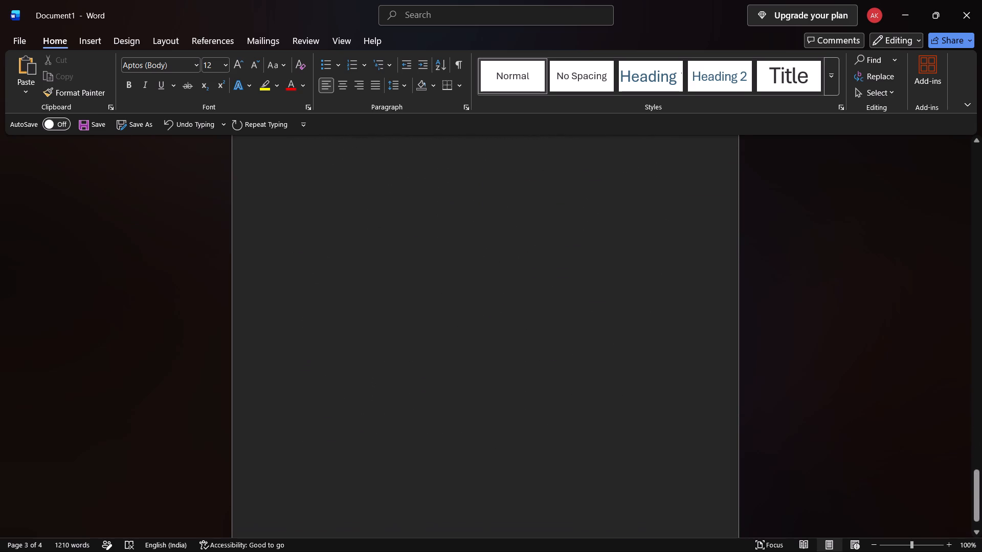
scroll(639, 377, "up", 4)
left_click(130, 545)
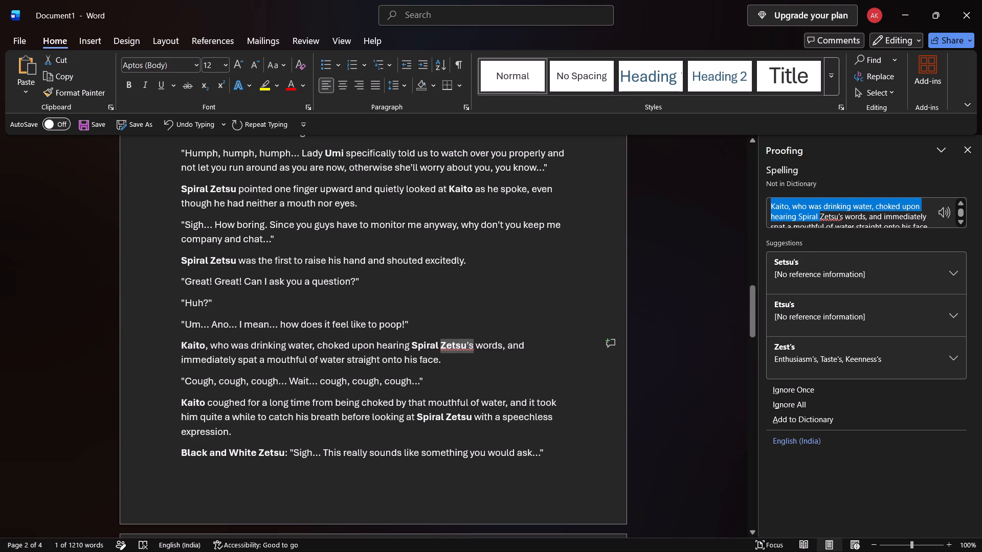
Delete "Spiral" before the flagged "Zetsu's" in the page 2 sentence about Kaito choking on water, and close the proofing check.
scroll(496, 303, "up", 2)
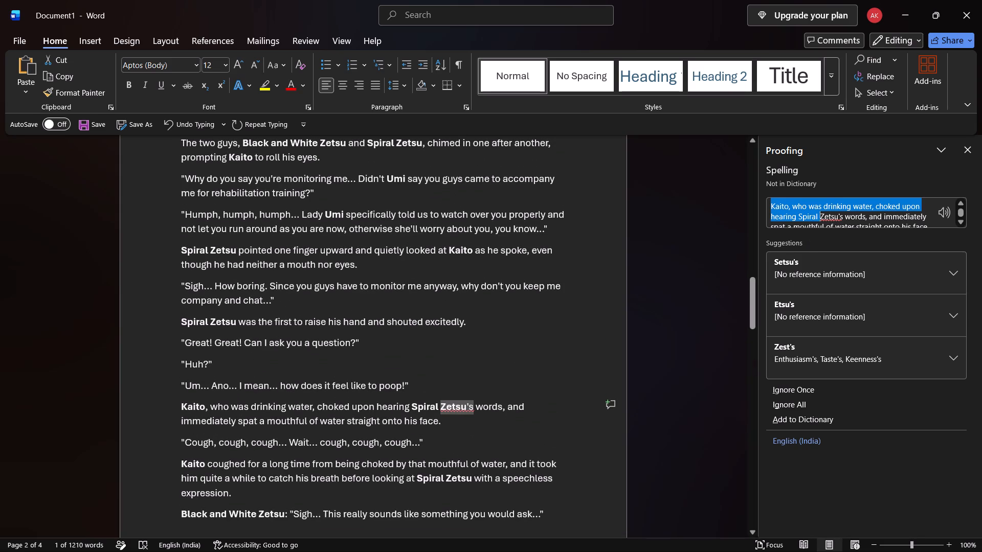
left_click(439, 408)
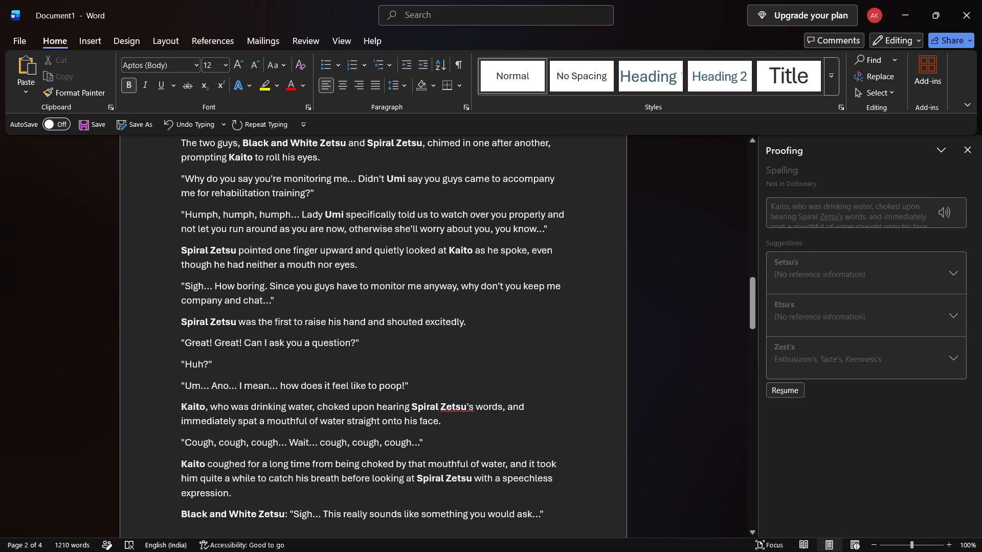
key("BackSpace")
key("BackSpace")
key("BackSpace")
key("BackSpace")
key("BackSpace")
key("BackSpace")
key("BackSpace")
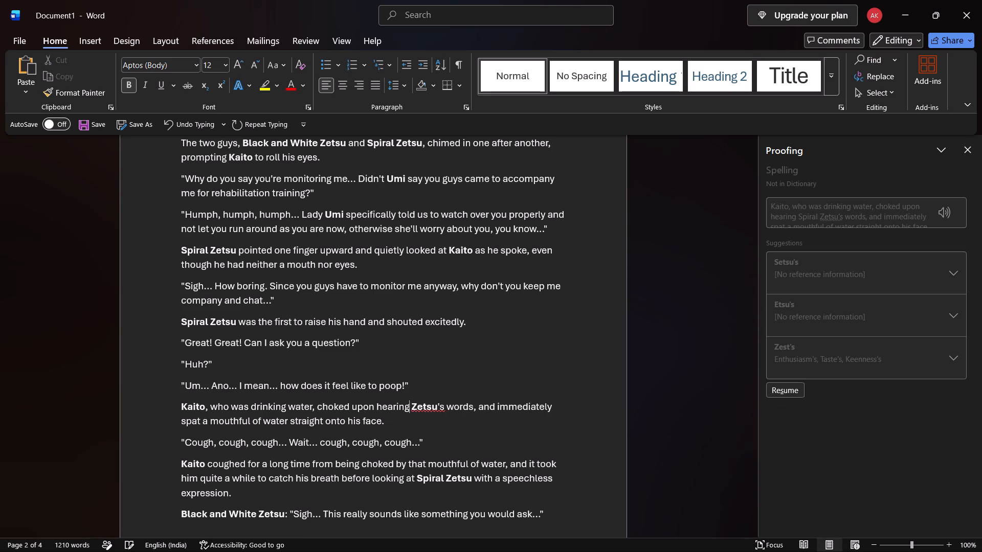
left_click(969, 154)
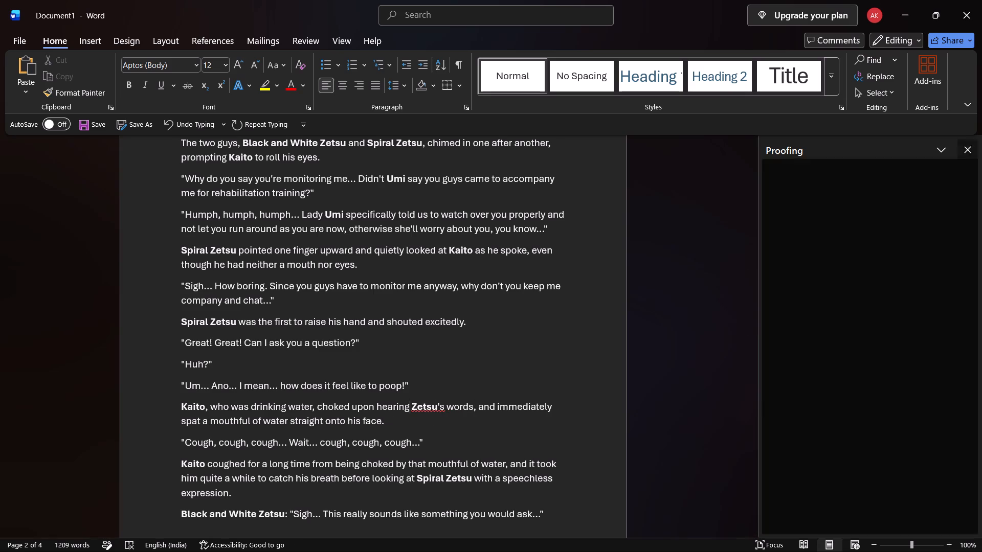
Replace "Spiral" with "Tobi" in the page 3 sentence where the two Zetsus shake their heads simultaneously.
scroll(807, 271, "down", 3)
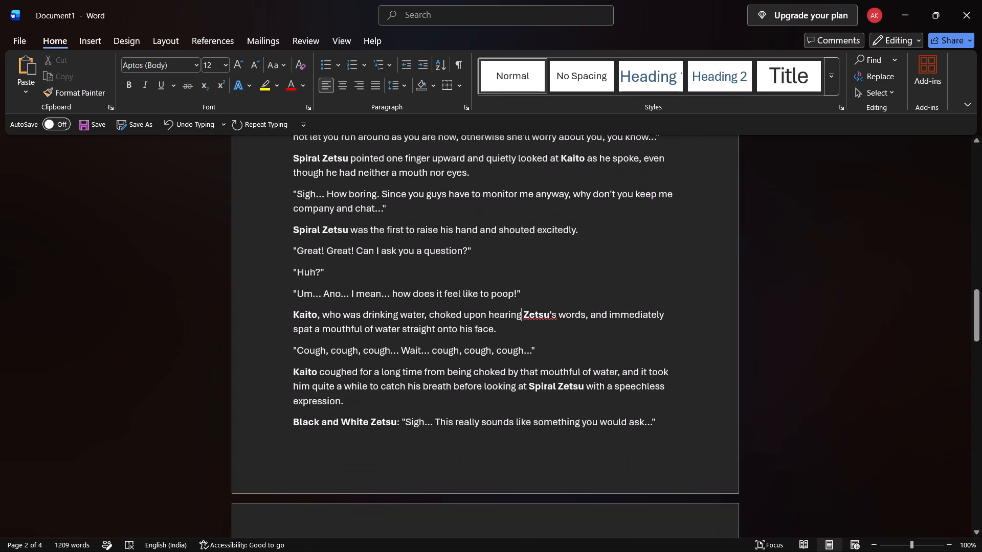
scroll(807, 282, "down", 6)
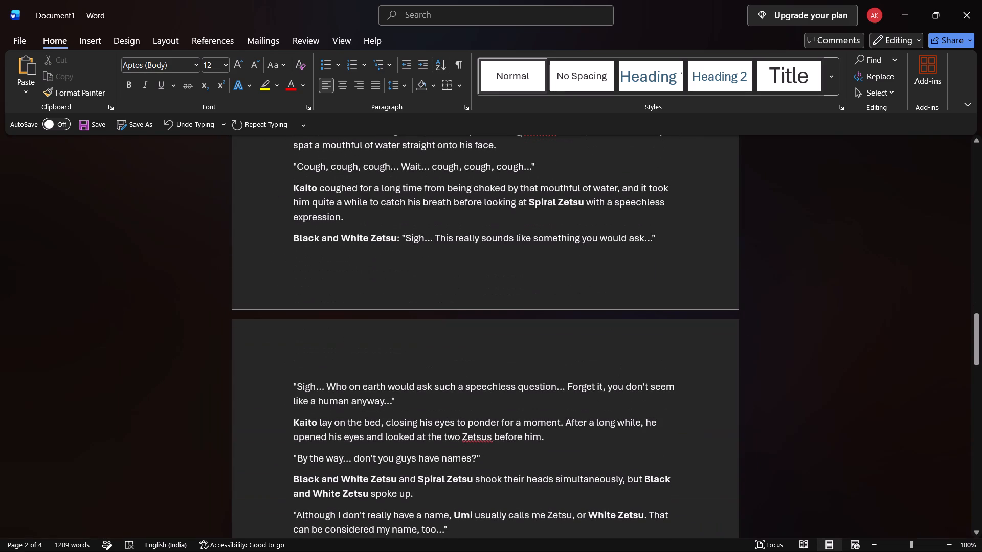
left_click(445, 484)
key("BackSpace")
key("BackSpace")
key("BackSpace")
key("BackSpace")
key("BackSpace")
key("BackSpace")
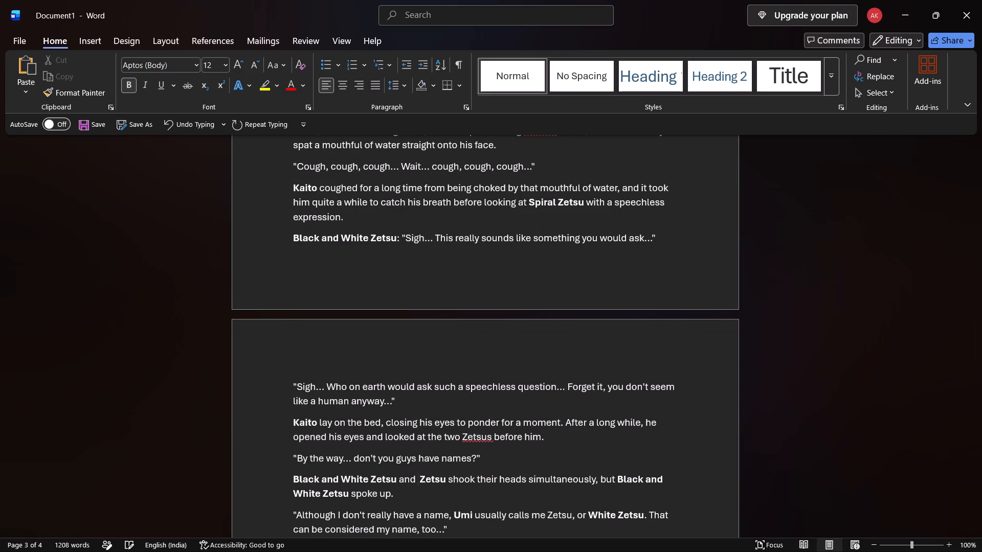
type("obi")
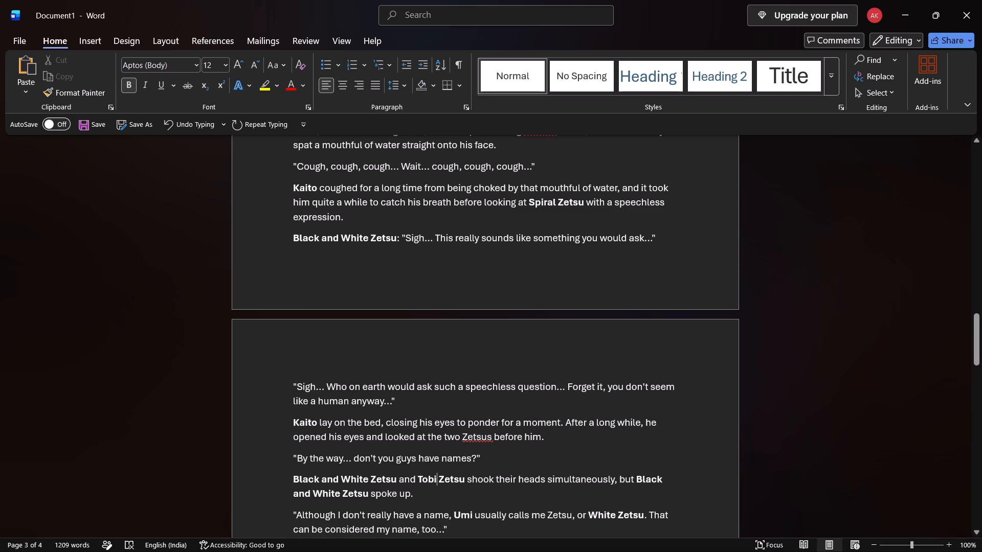
Replace "Spiral" with "Tobi" in the page 2 paragraph where Kaito coughs and catches his breath.
left_click(556, 205)
key("BackSpace")
key("BackSpace")
key("BackSpace")
key("BackSpace")
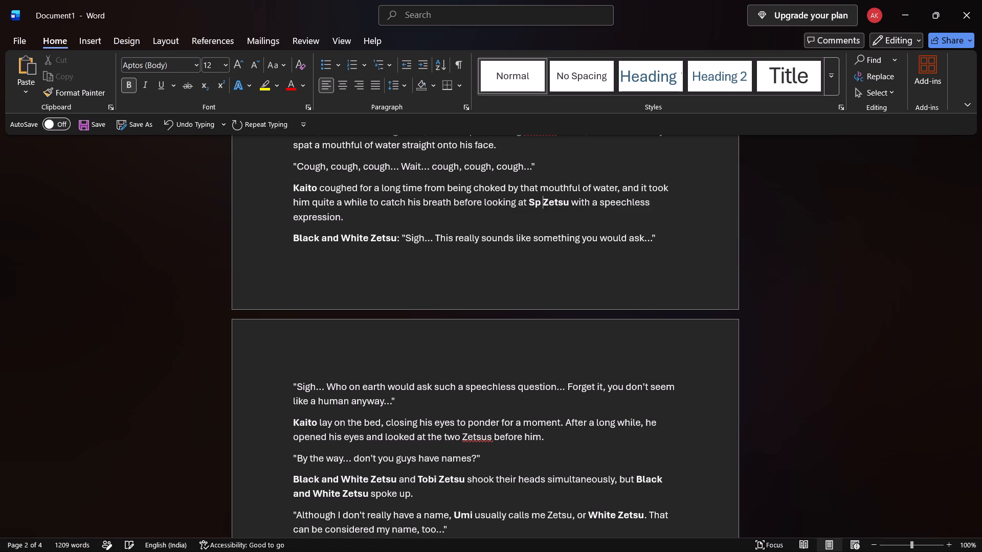
key("BackSpace")
key("BackSpace")
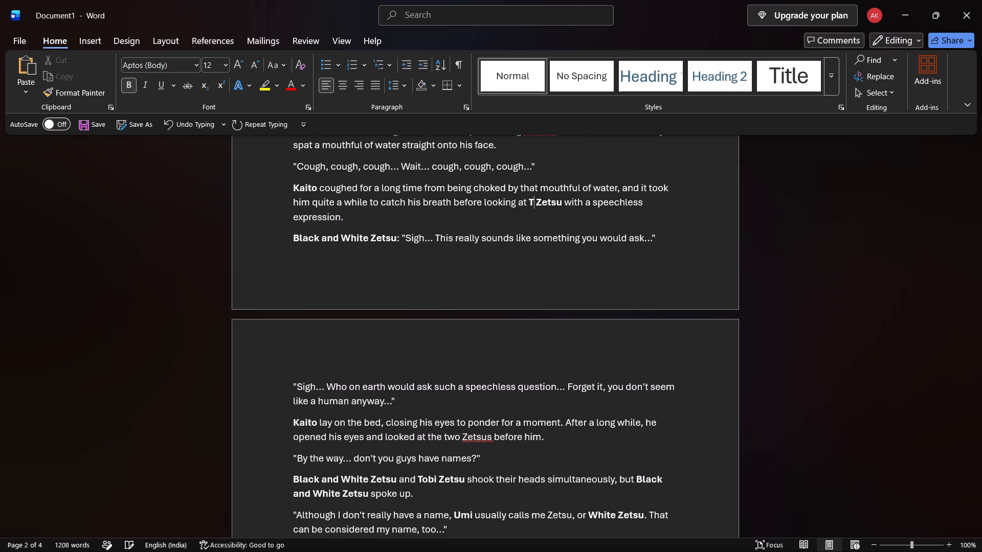
type("obi")
Insert "Tobi" before "Zetsu's words" in the page 2 sentence where Kaito chokes on his water.
scroll(556, 222, "up", 3)
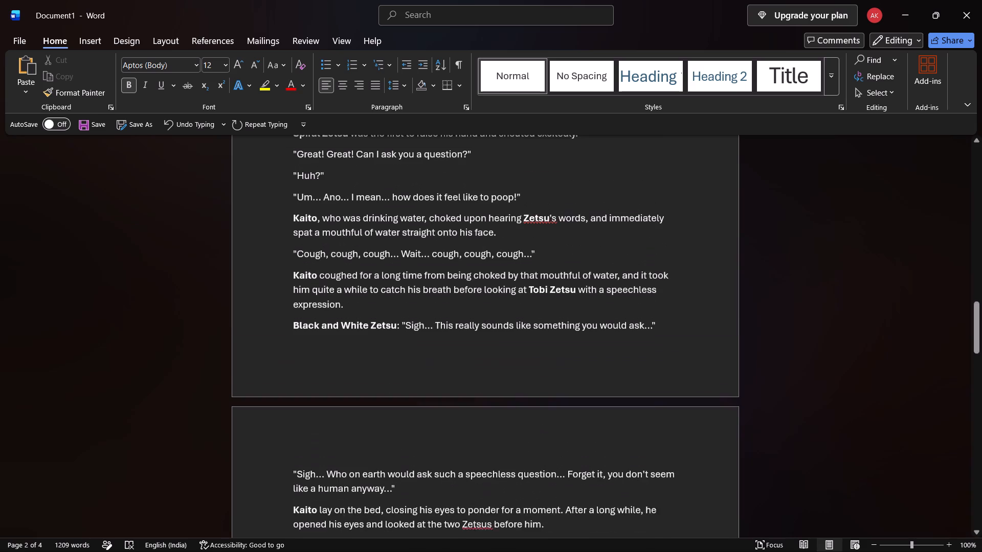
left_click(521, 222)
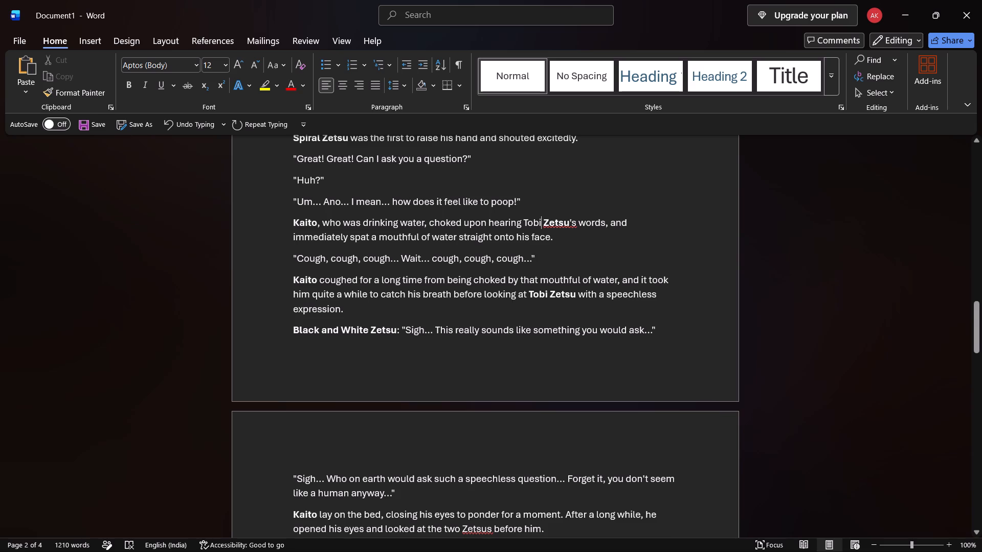
Save the document to this PC under the file name Chapter 75.
scroll(726, 294, "down", 19)
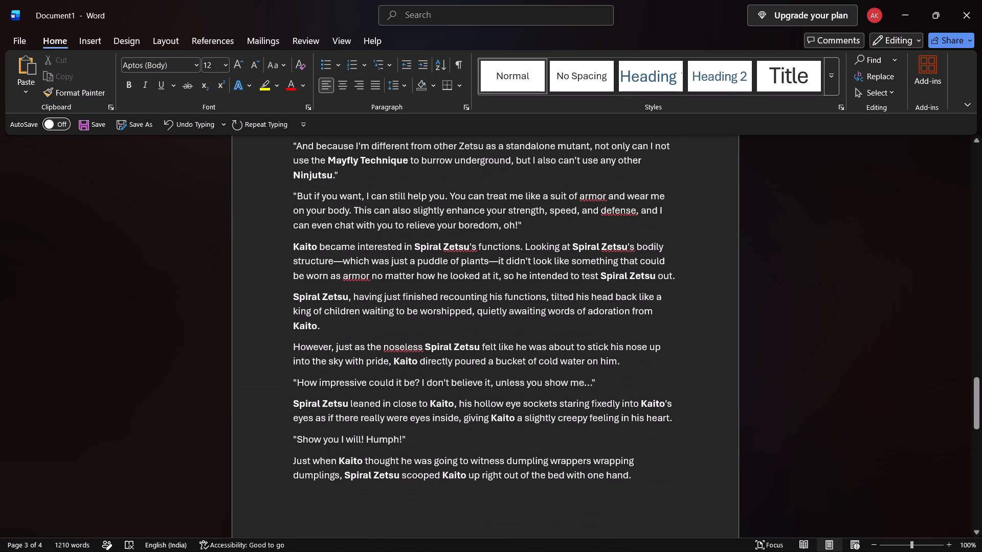
scroll(746, 309, "down", 7)
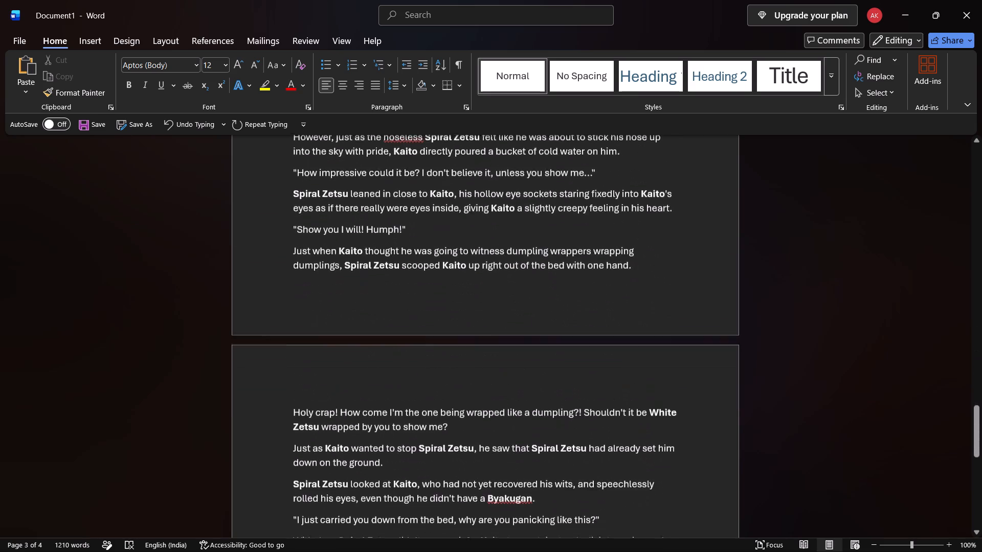
scroll(746, 309, "down", 9)
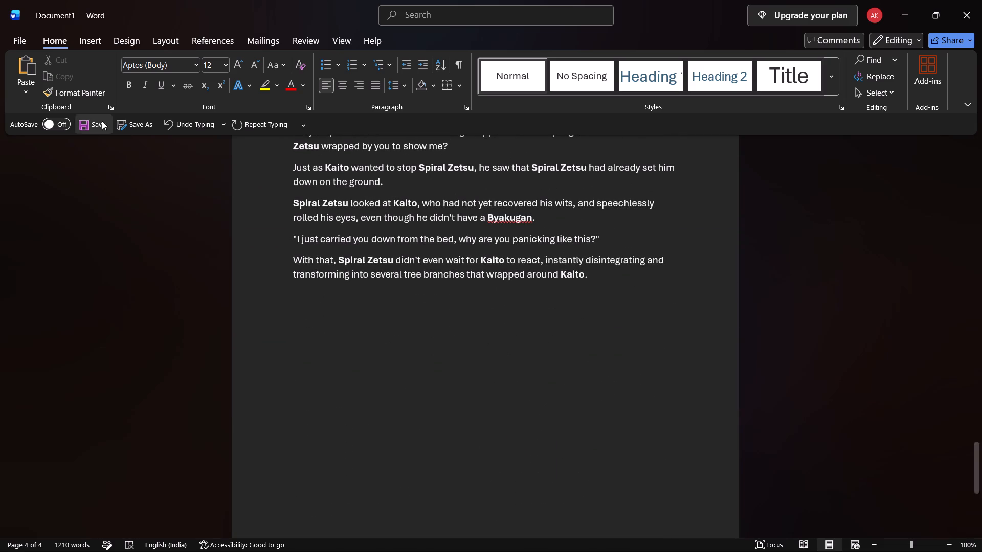
left_click(99, 121)
left_click(455, 308)
left_click(461, 424)
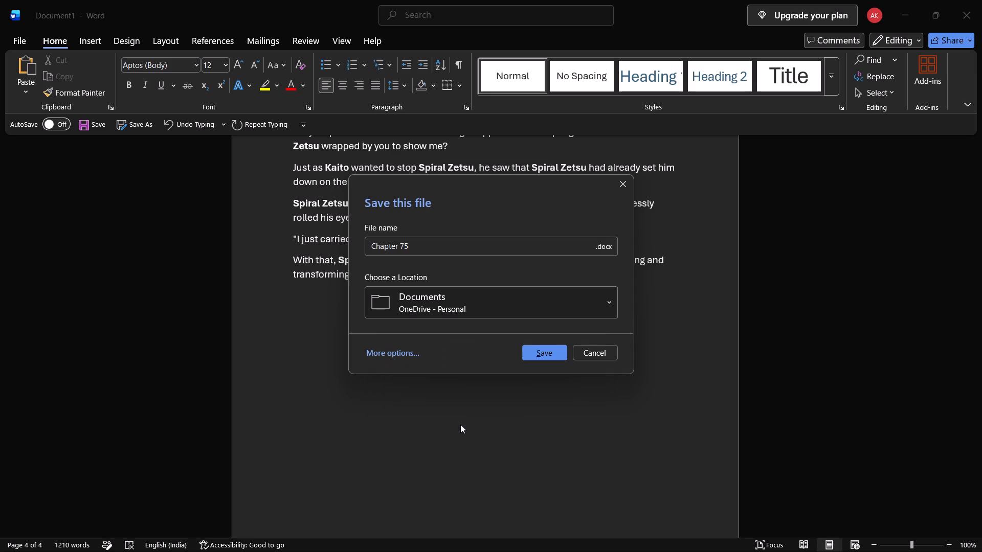
left_click(541, 357)
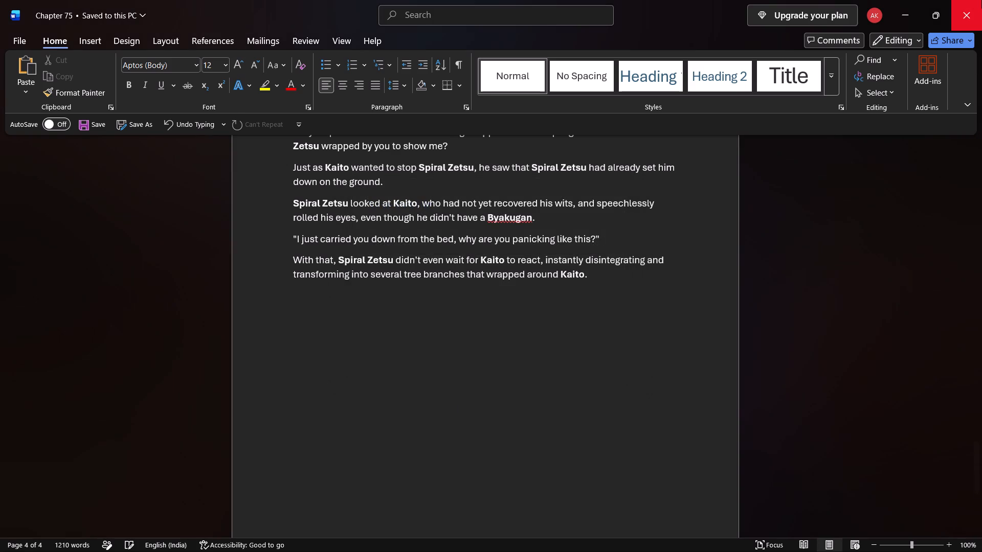
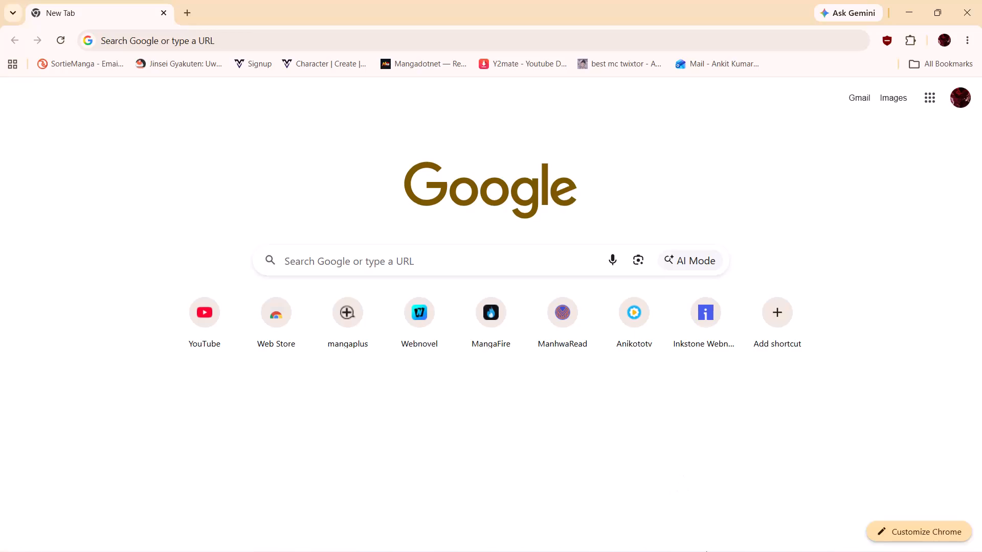
Switch to the Chapter 76 document in Word and replace every "Nayuki" with "Umi".
left_click(712, 544)
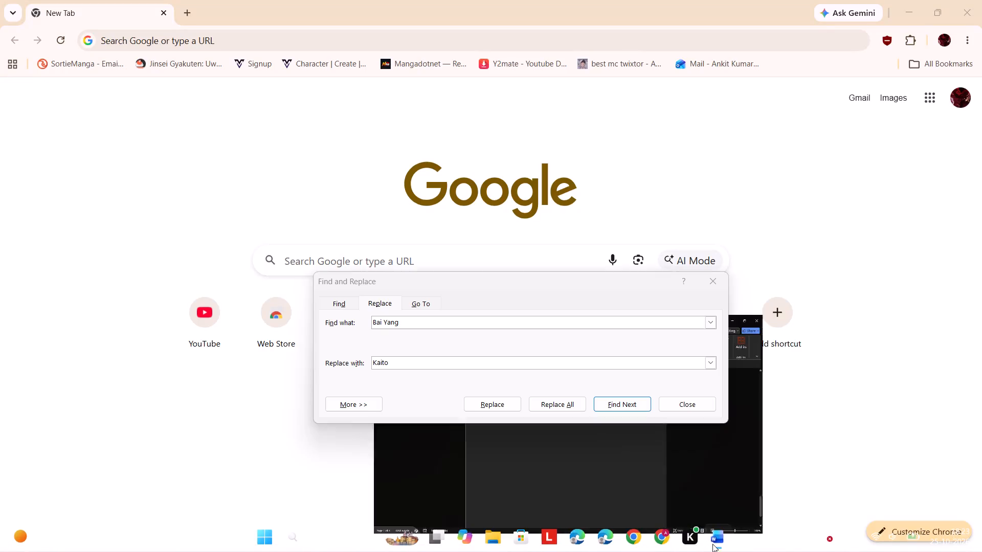
scroll(480, 233, "up", 5)
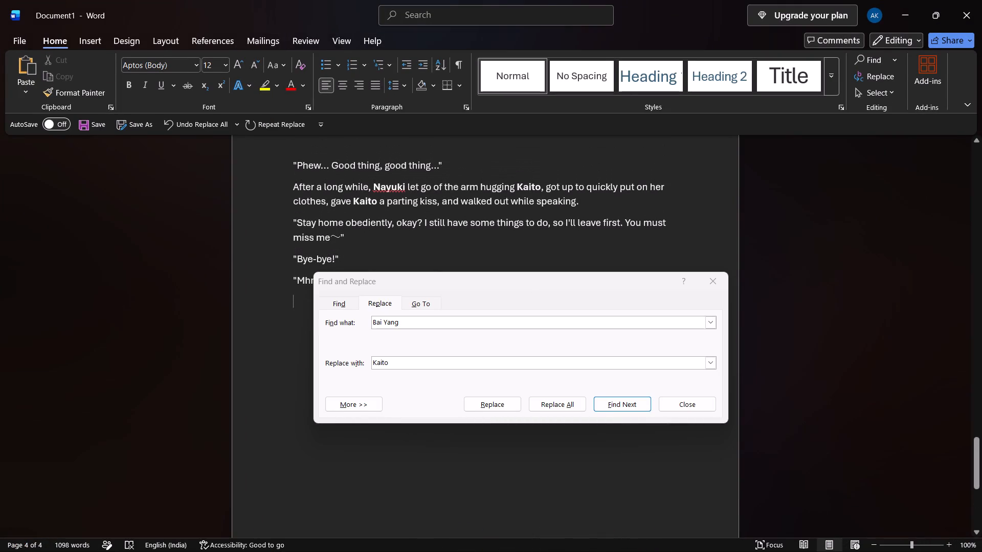
scroll(480, 233, "up", 7)
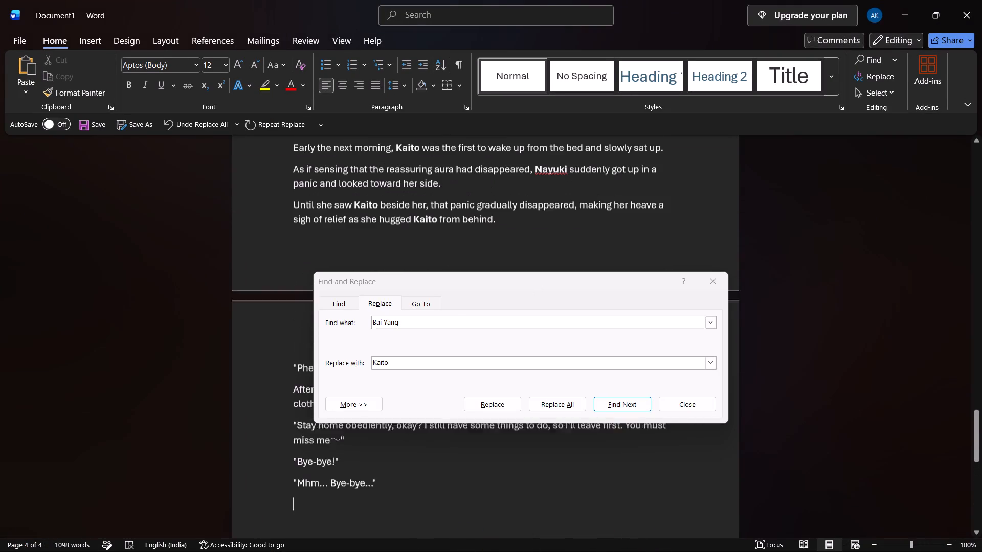
scroll(482, 231, "up", 3)
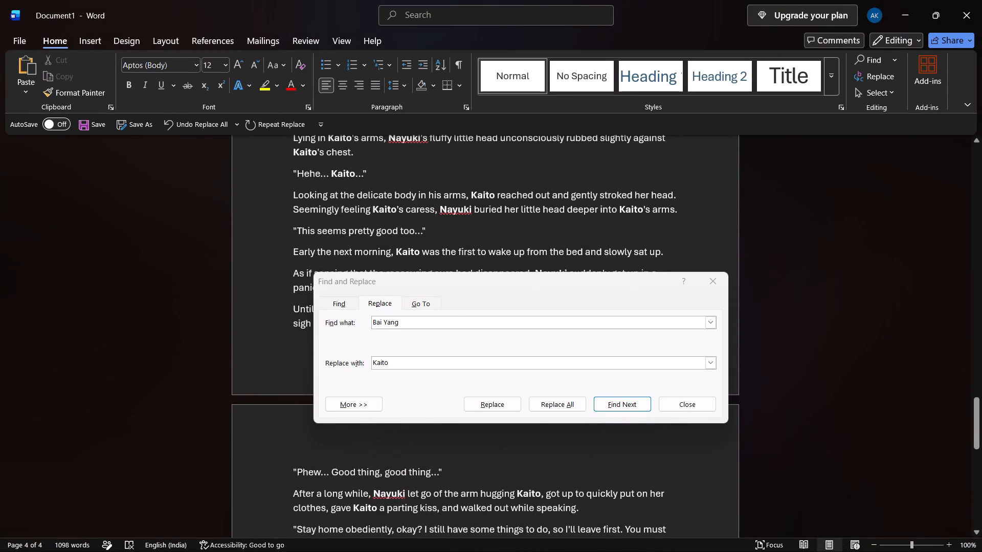
left_click(524, 326)
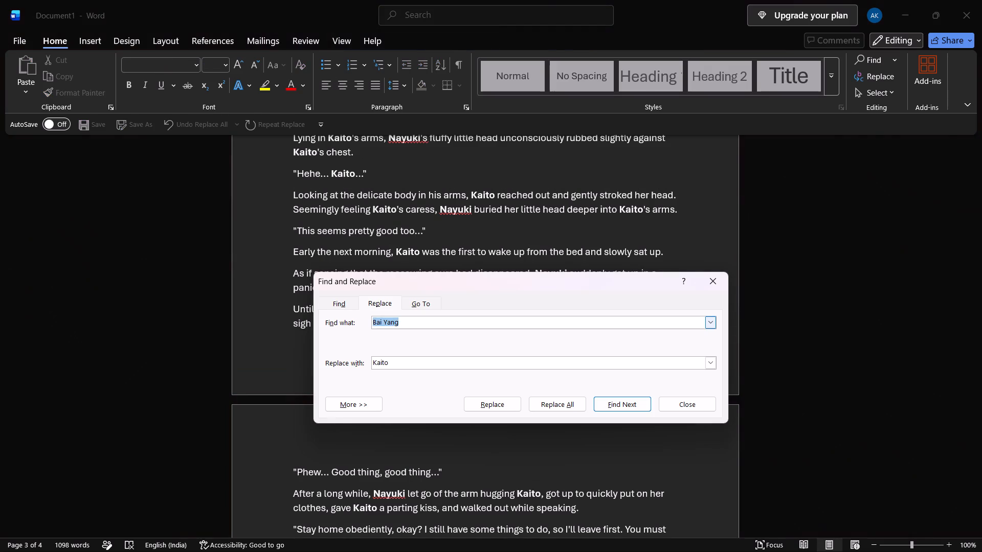
type("yuki")
key("space")
key("u")
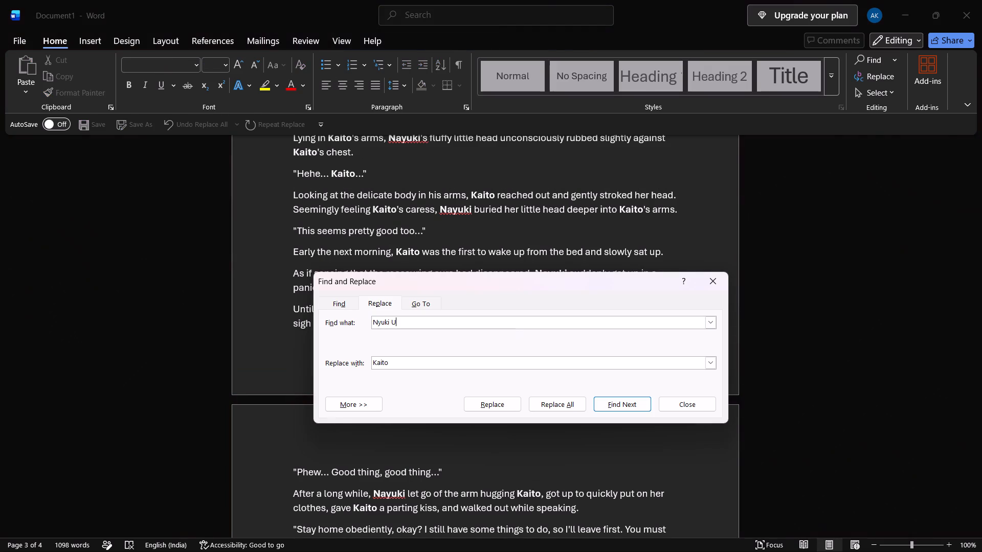
key("BackSpace")
key("BackSpace")
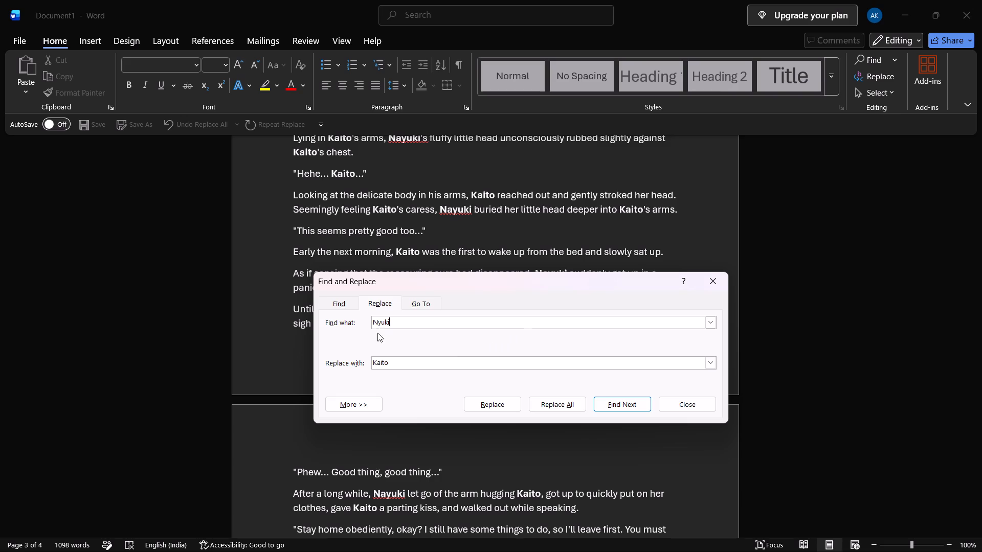
left_click(378, 326)
key("a")
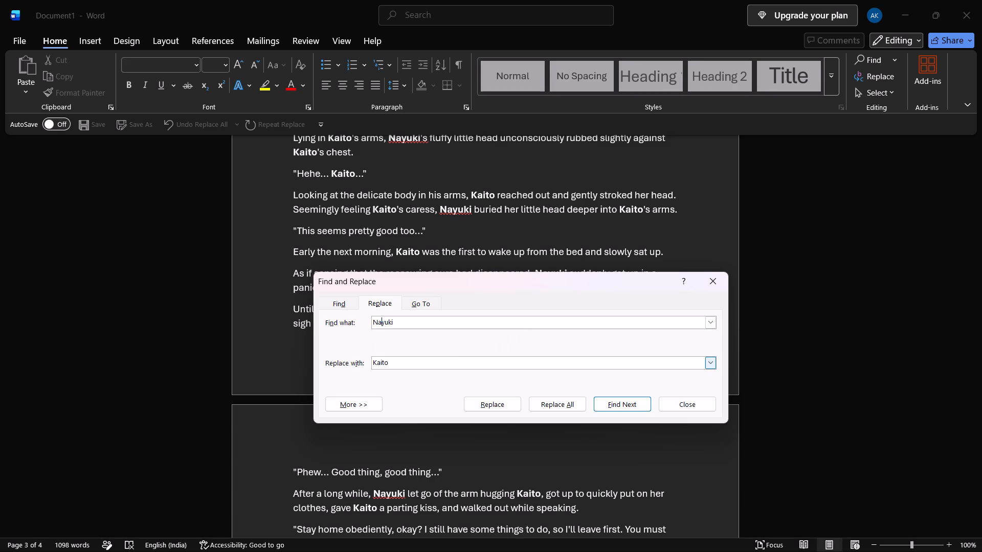
left_click(399, 367)
key("BackSpace")
key("BackSpace")
key("BackSpace")
key("BackSpace")
key("BackSpace")
type("mi")
left_click(536, 400)
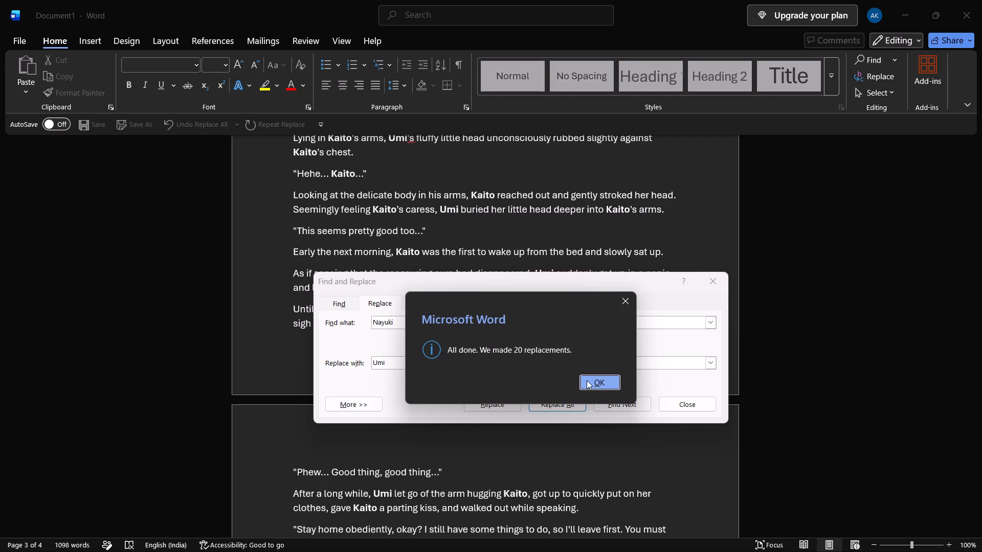
left_click(587, 380)
left_click(703, 280)
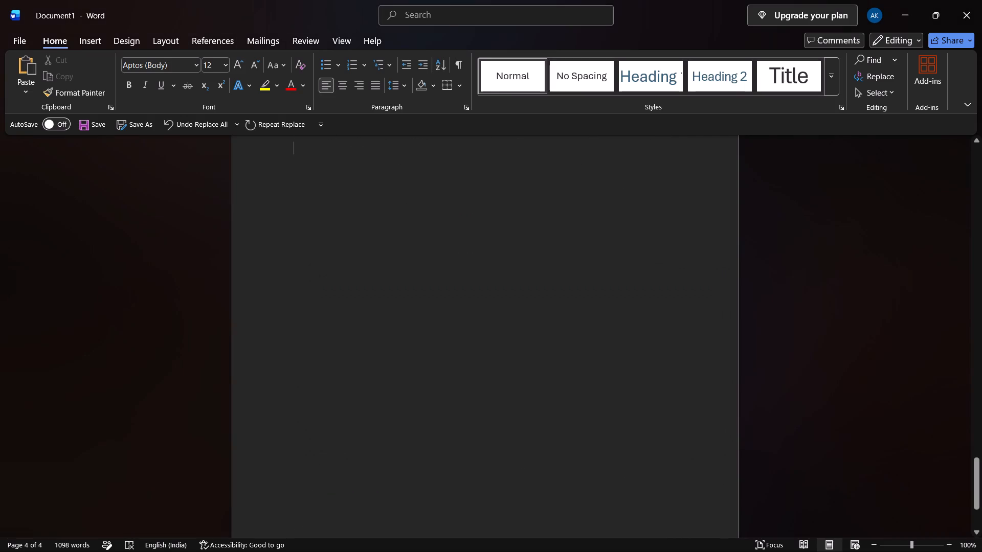
Replace every "Spiral" in the document with "Tobi", starting from the page 1 sentence about Zetsu's smug voice.
scroll(693, 339, "up", 9)
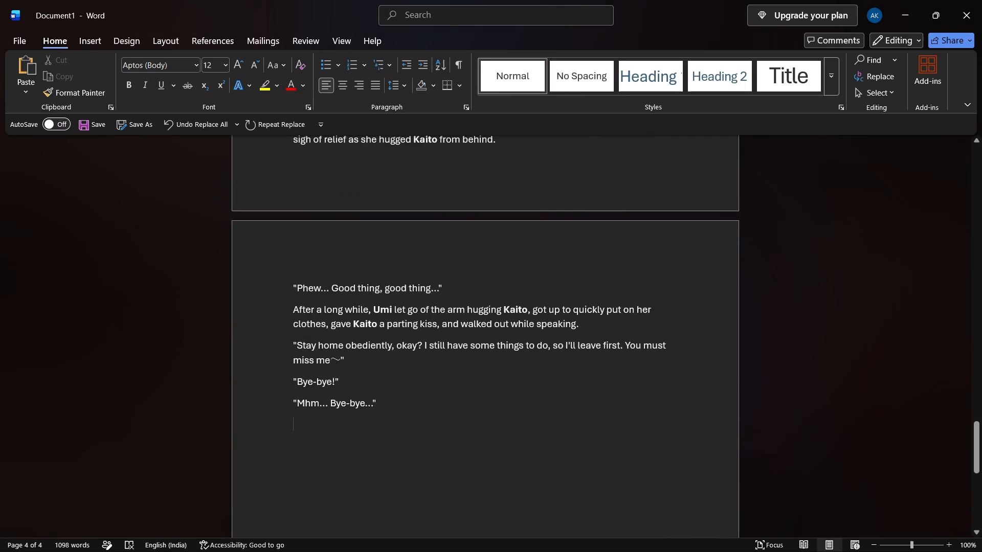
left_click_drag(981, 450, 981, 171)
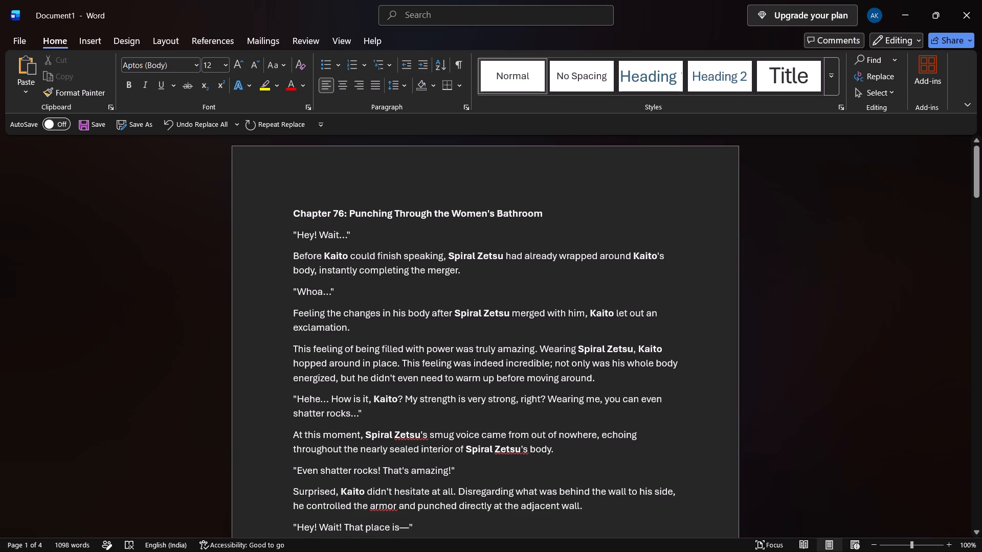
left_click(393, 433)
left_click_drag(391, 433, 382, 438)
left_click(382, 438)
left_click_drag(364, 434, 392, 433)
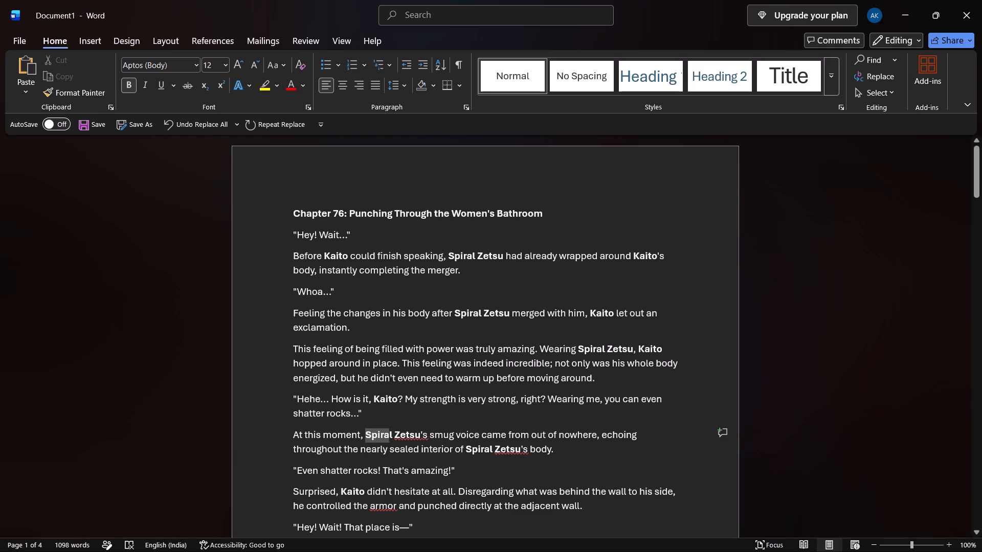
left_click_drag(392, 433, 392, 432)
left_click(877, 76)
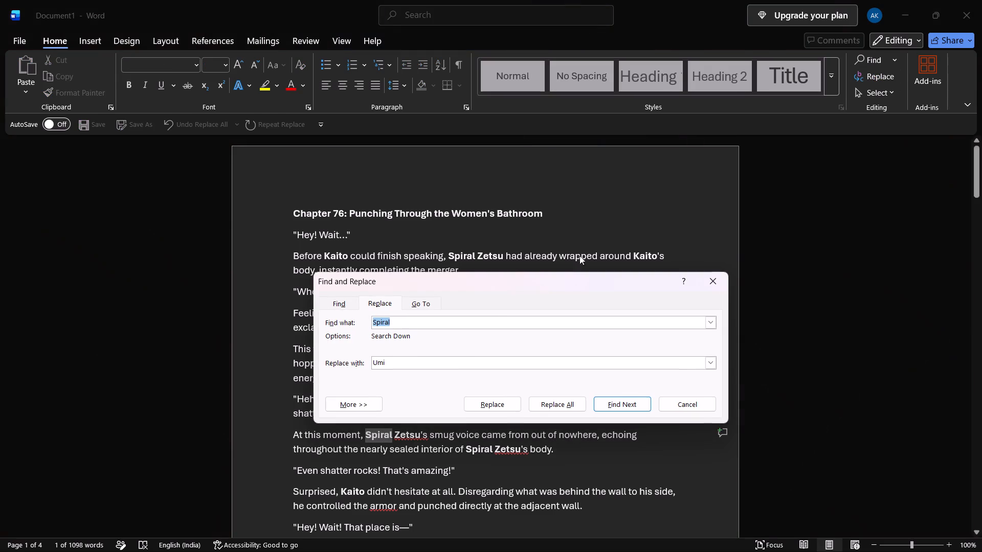
left_click(412, 362)
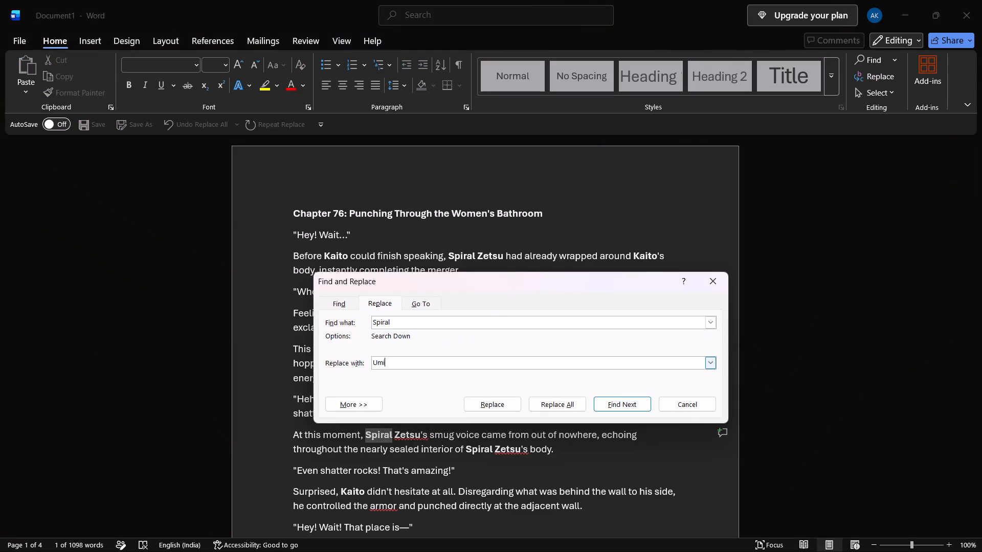
type("obi")
left_click(558, 404)
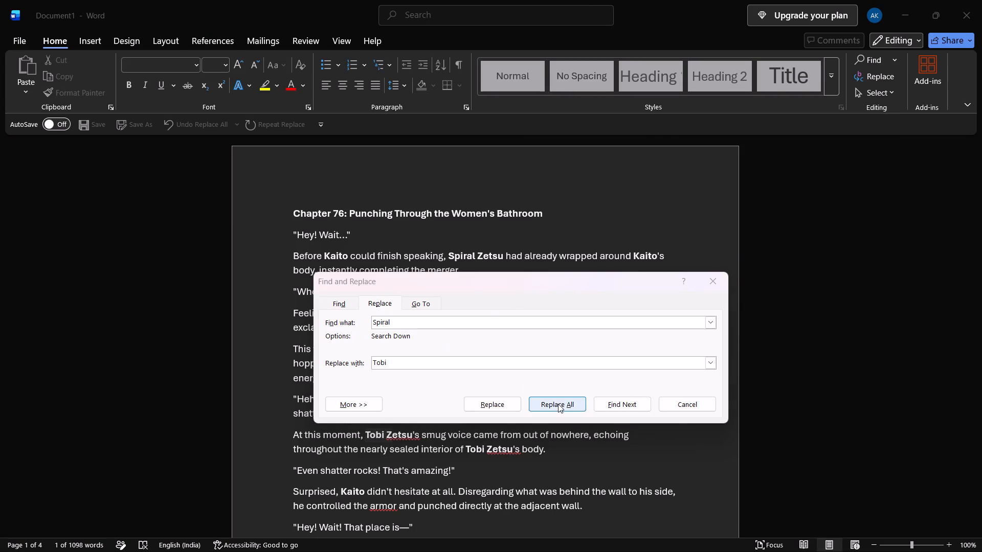
left_click(557, 396)
left_click(587, 383)
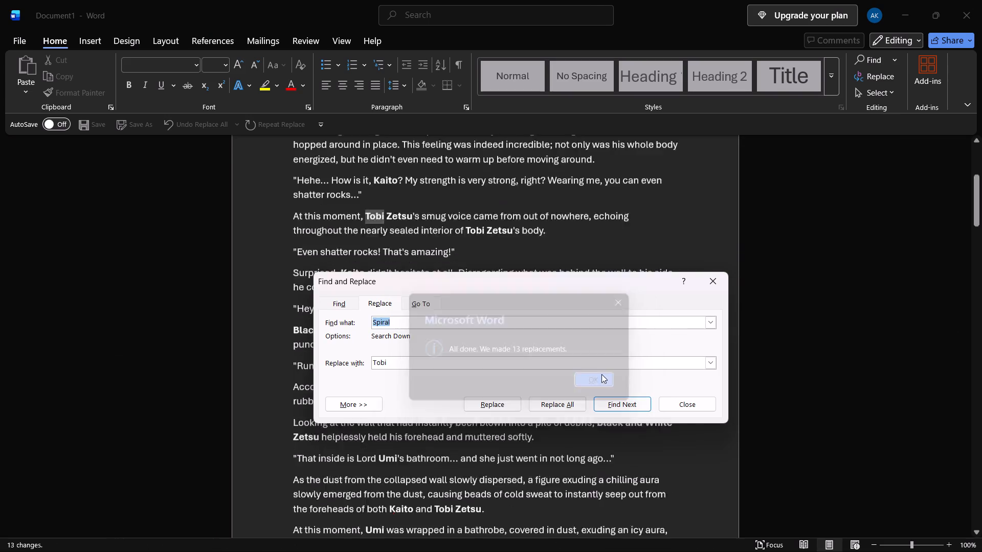
left_click(713, 286)
Proofread Chapter 76 from its title through page 1 to the opening paragraphs of page 2.
scroll(739, 289, "up", 8)
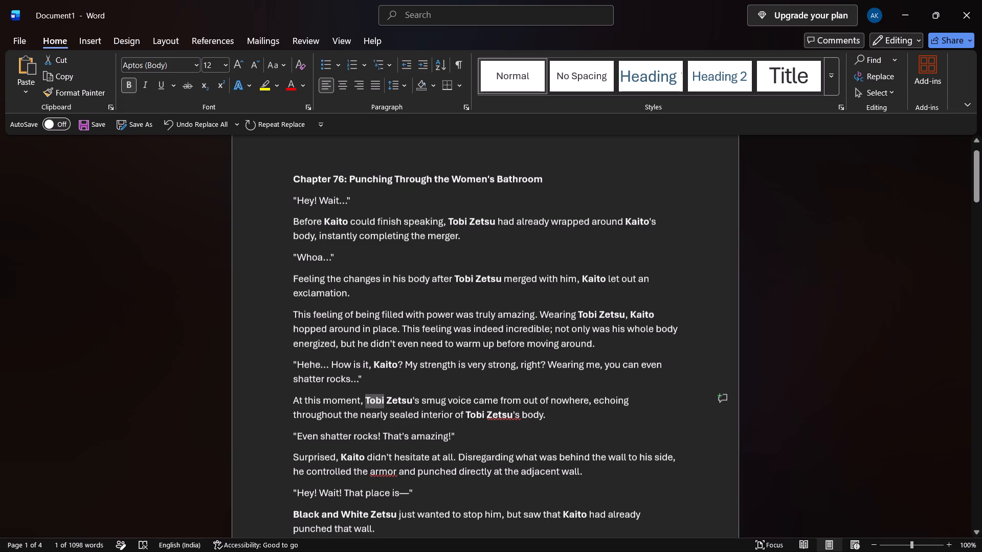
right_click(811, 286)
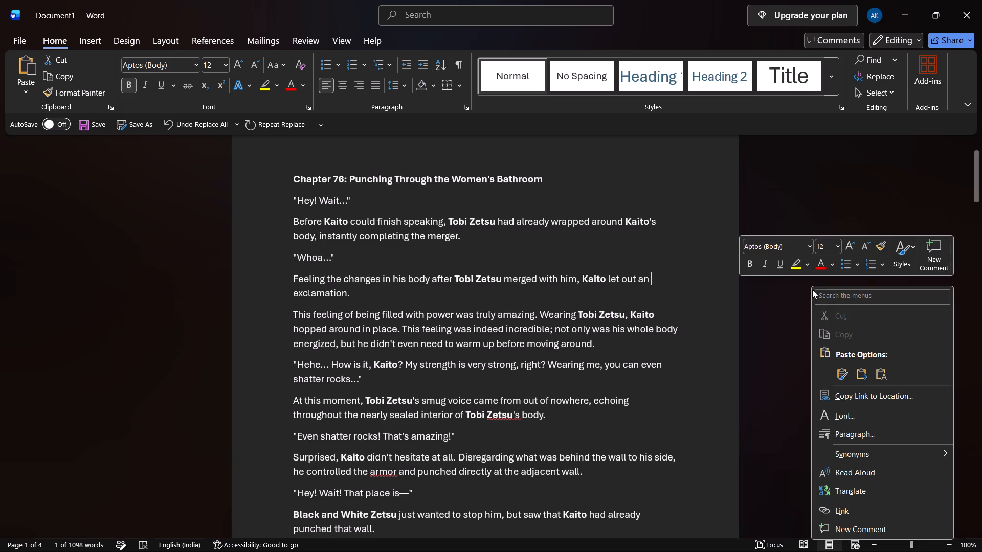
left_click(800, 211)
scroll(800, 222, "down", 3)
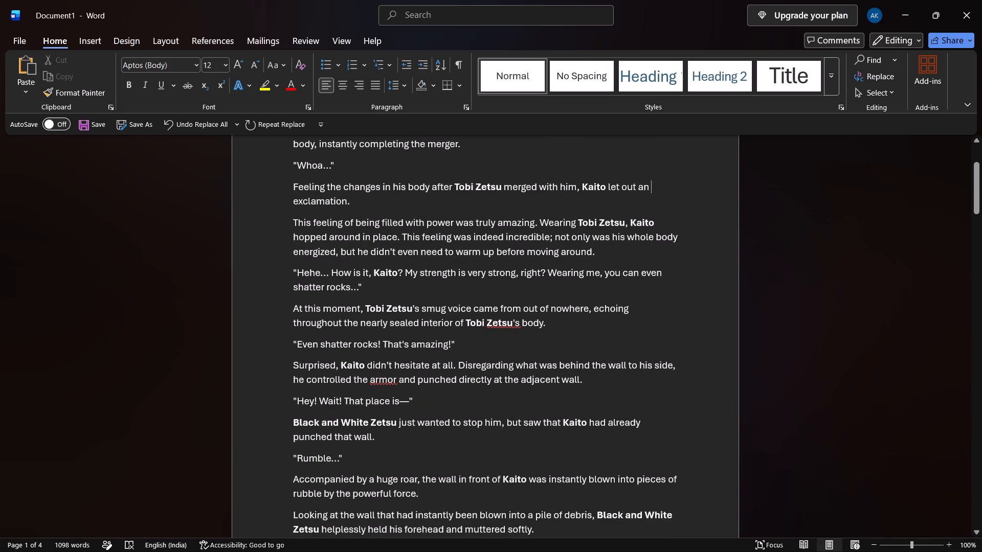
scroll(813, 234, "down", 1)
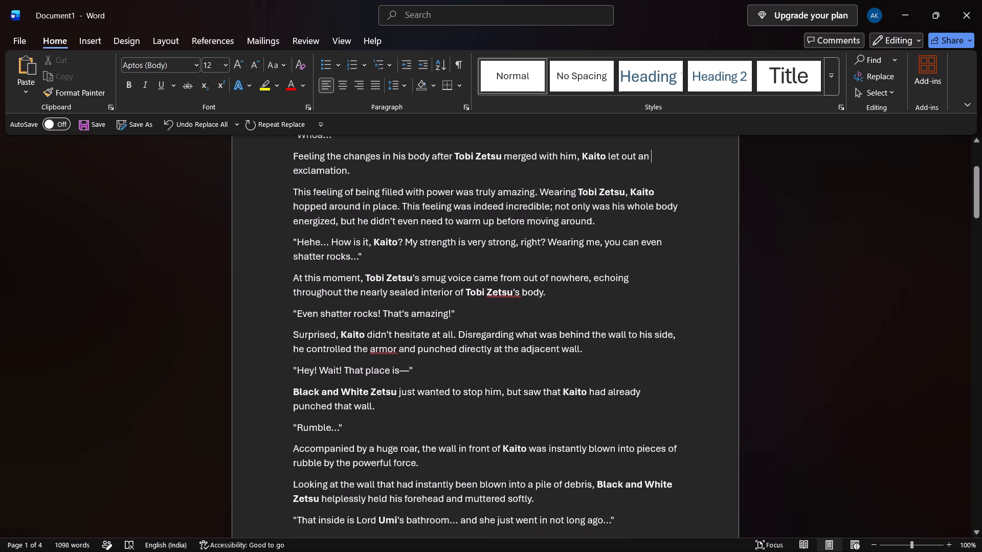
scroll(814, 235, "down", 1)
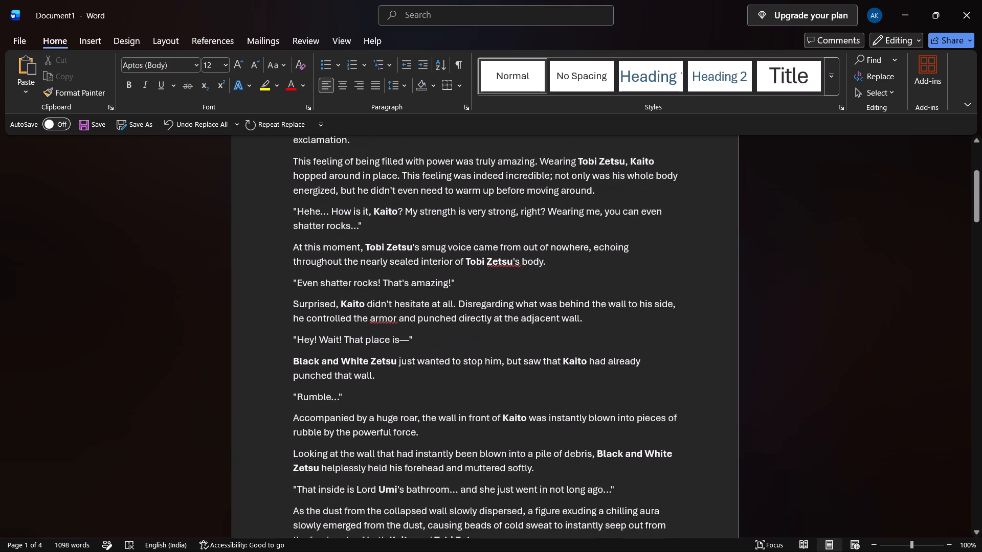
scroll(814, 235, "down", 1)
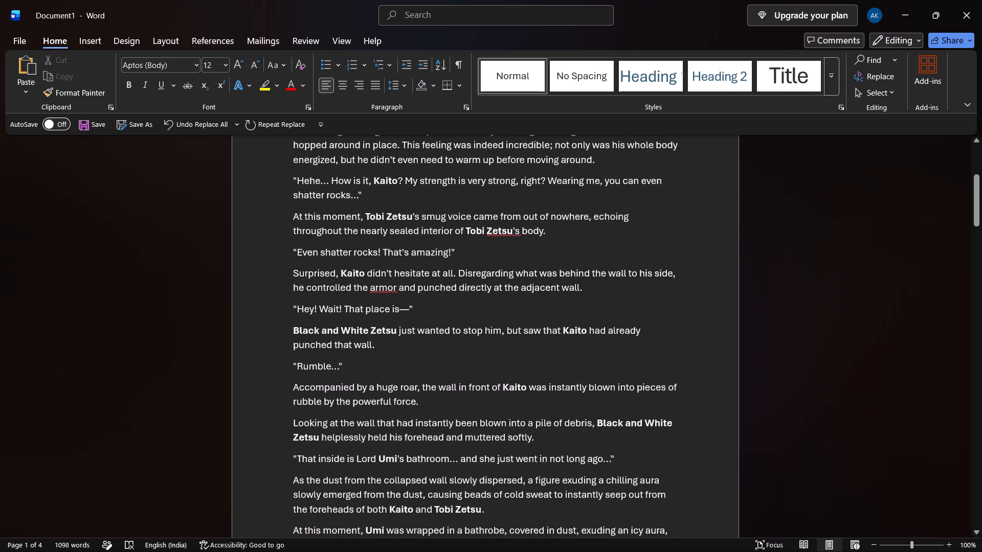
scroll(817, 227, "down", 2)
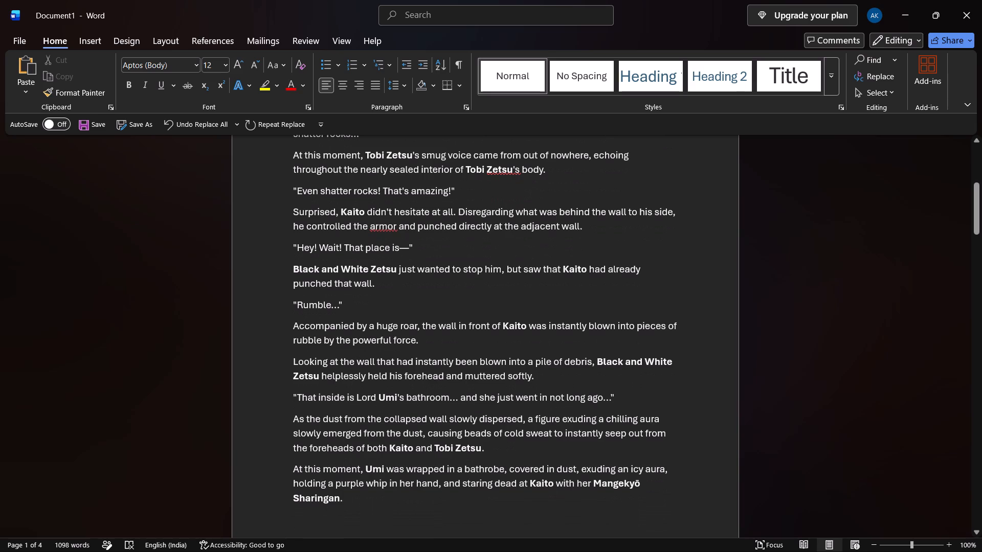
scroll(814, 240, "down", 1)
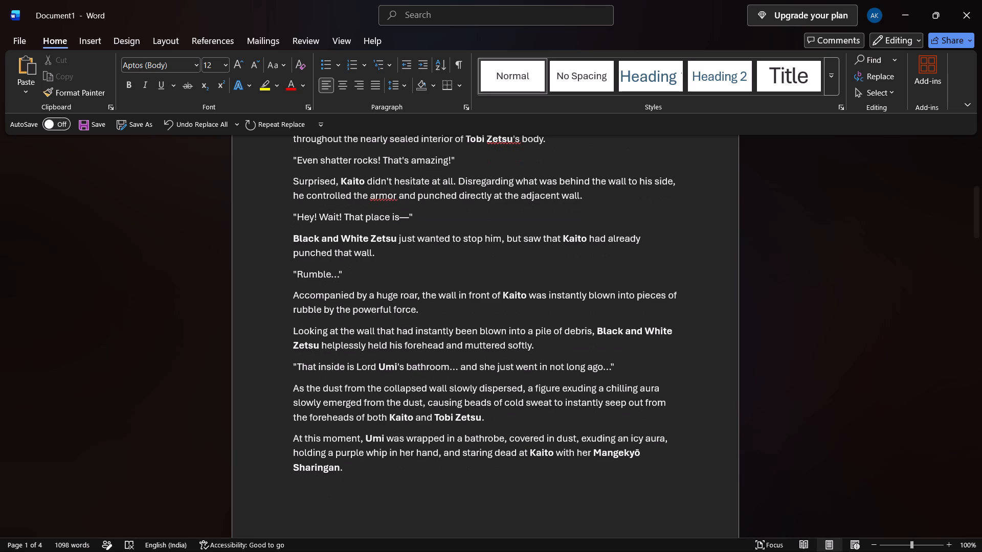
scroll(814, 240, "down", 6)
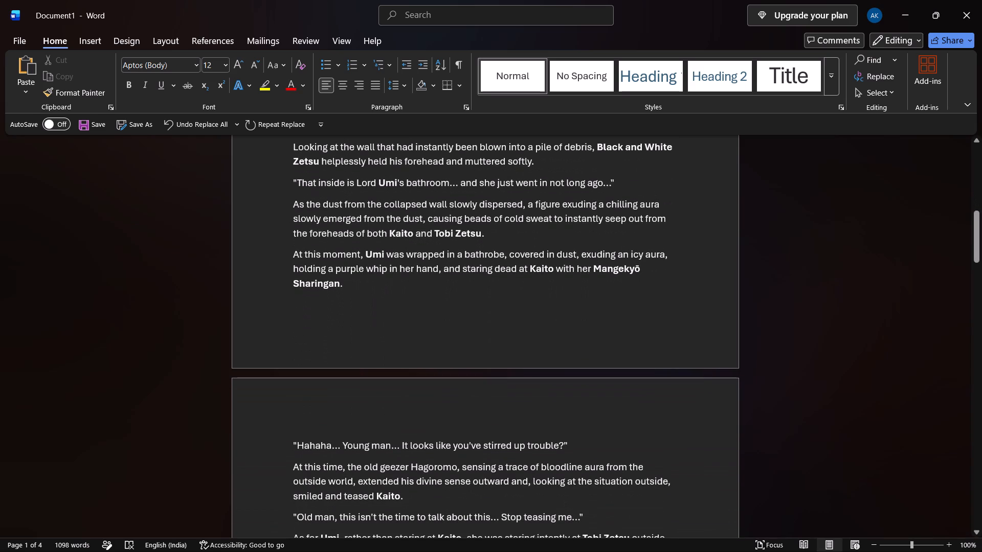
scroll(814, 240, "down", 2)
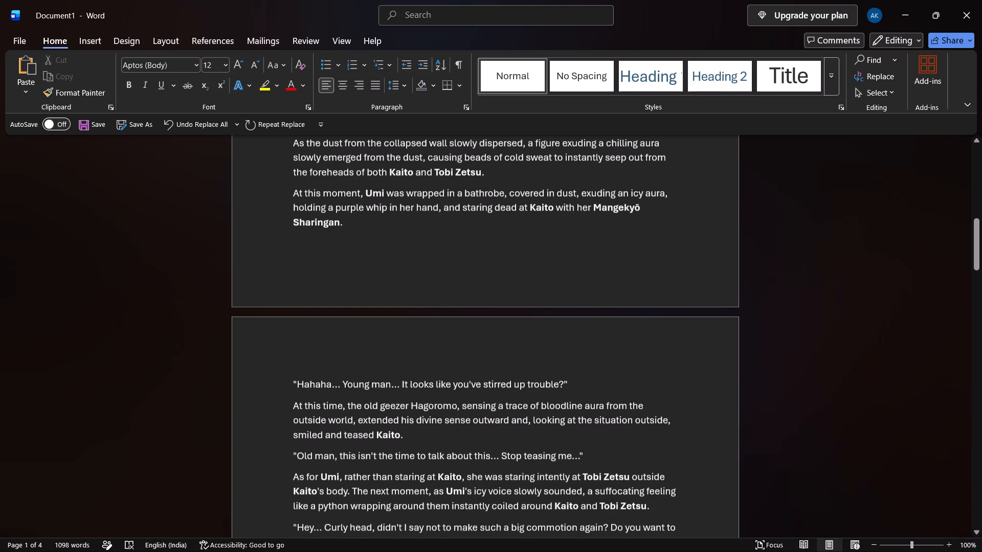
Change "bloodline" to "blood lust" in the page 2 sentence where Hagoromo senses an aura from the outside world.
left_click(583, 405)
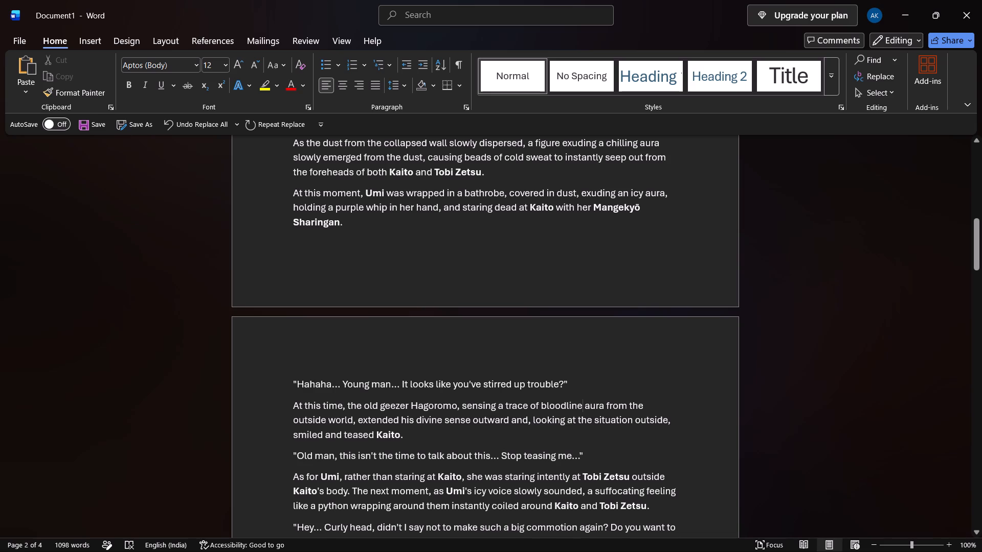
key("BackSpace")
key("BackSpace")
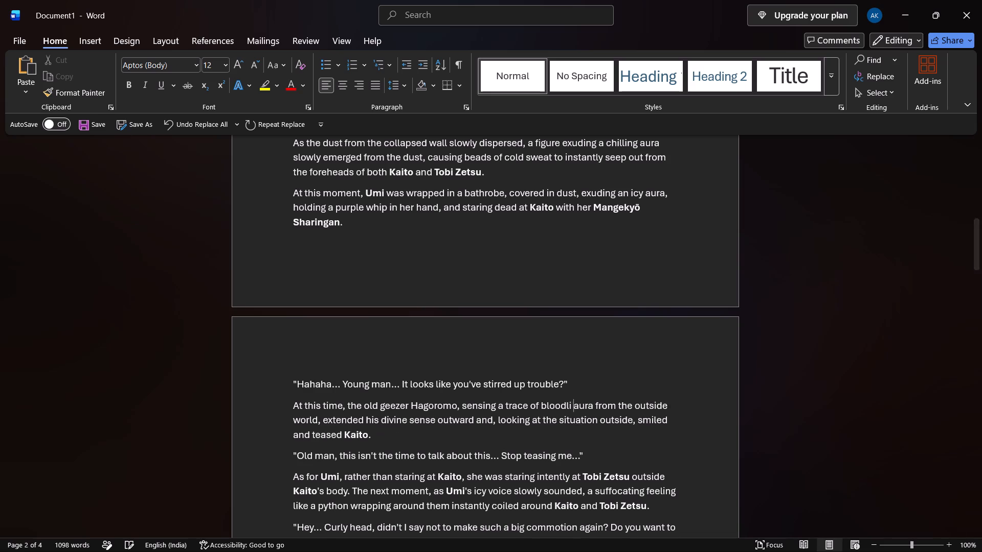
key("BackSpace")
key("BackSpace")
key("space")
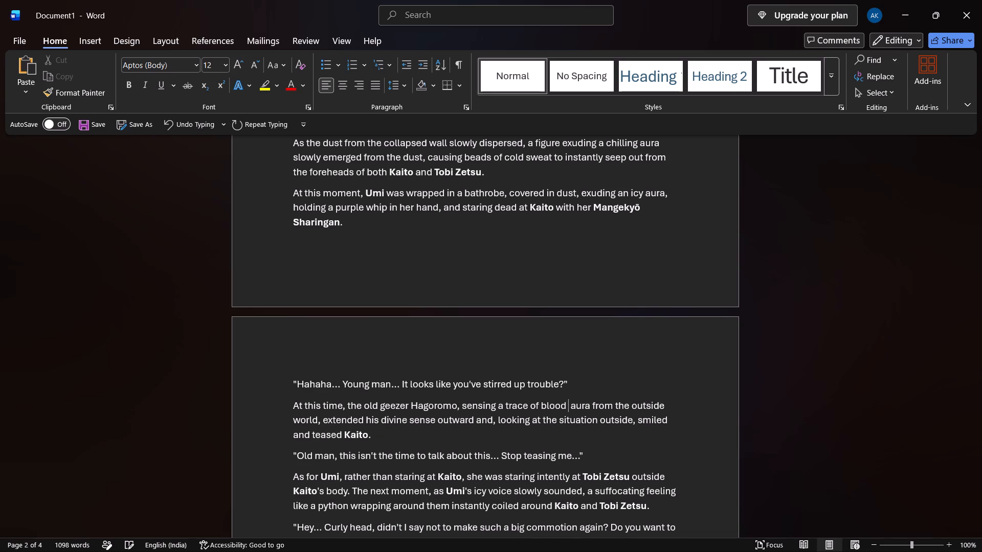
type("lust")
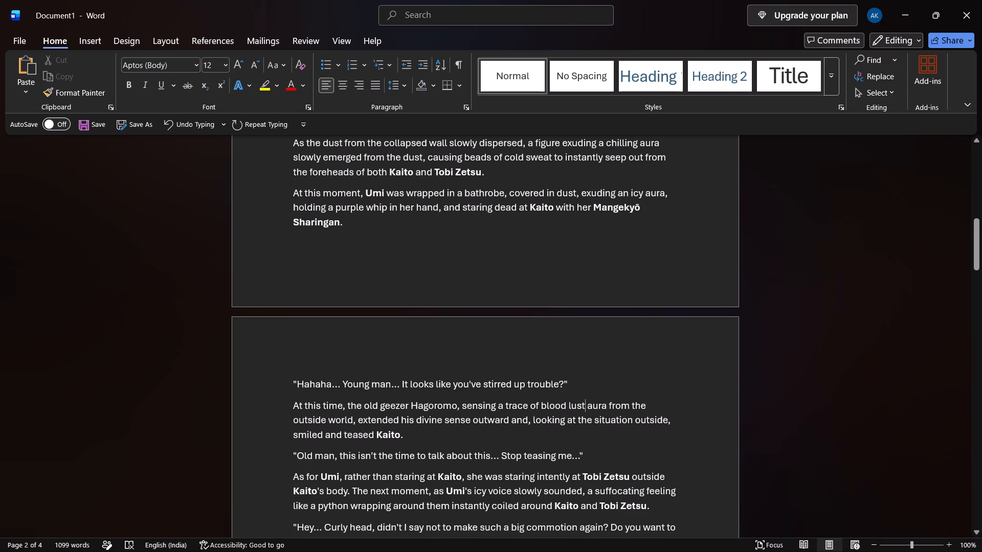
Proofread the rest of page 2 and page 3 down to the "Tsk tsk tsk" dialogue about the old family man.
scroll(815, 381, "down", 1)
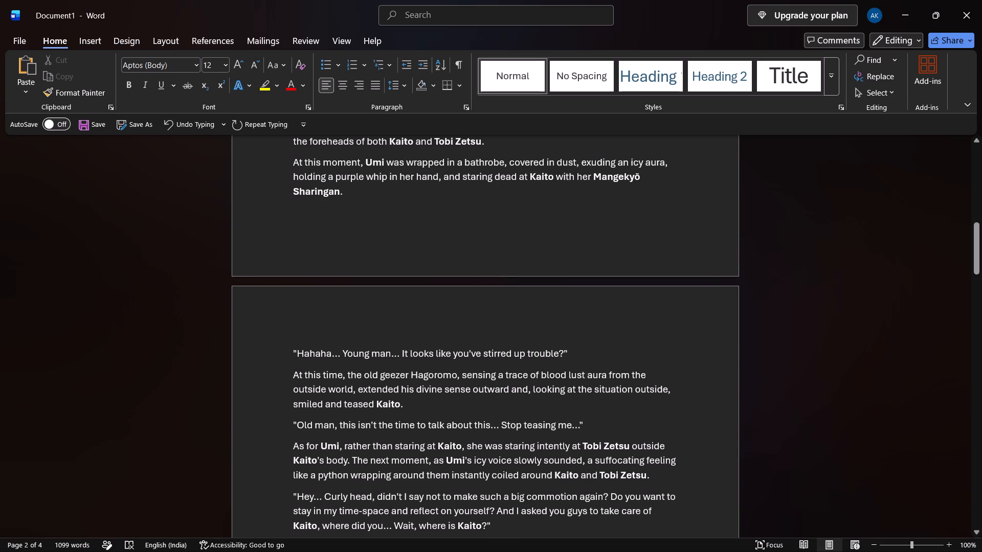
scroll(841, 366, "down", 1)
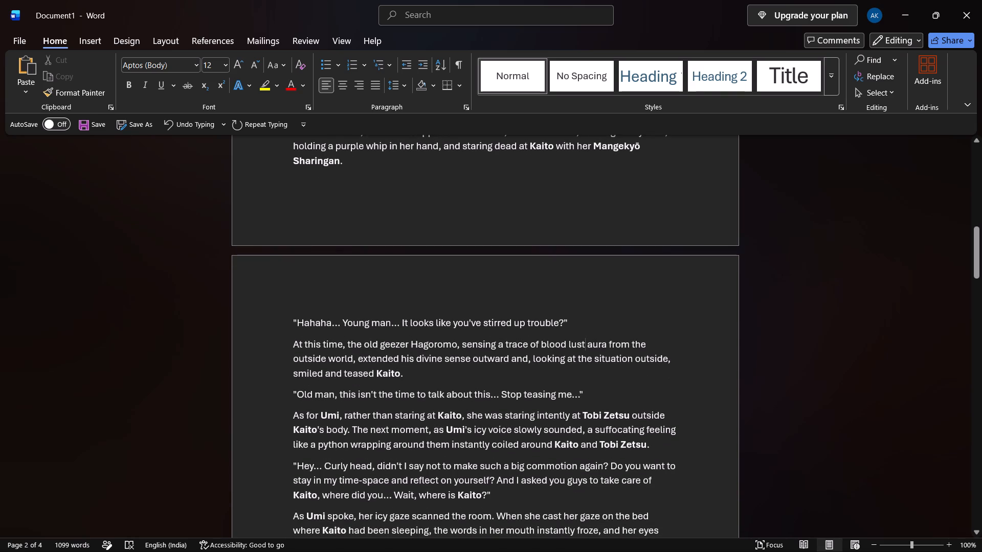
scroll(460, 368, "down", 1)
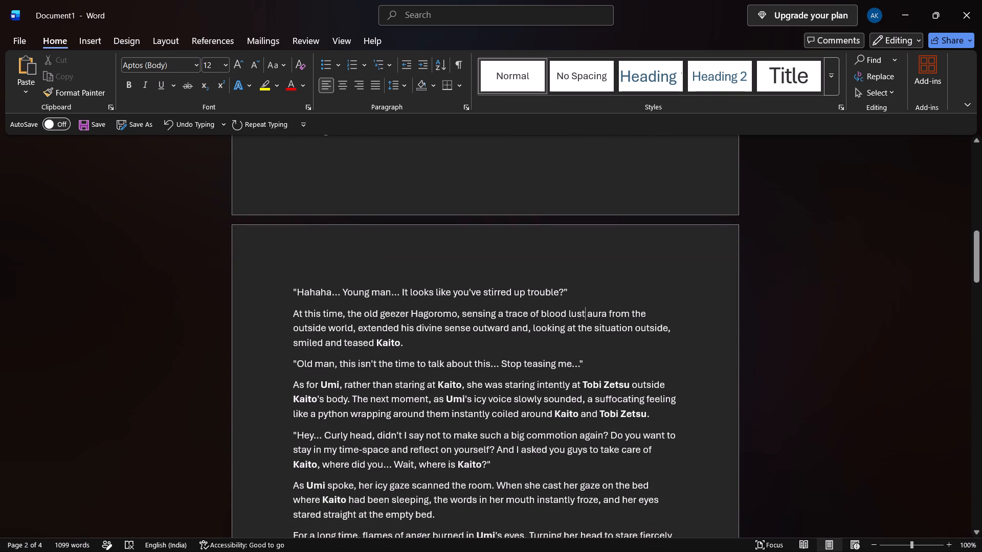
scroll(241, 355, "down", 1)
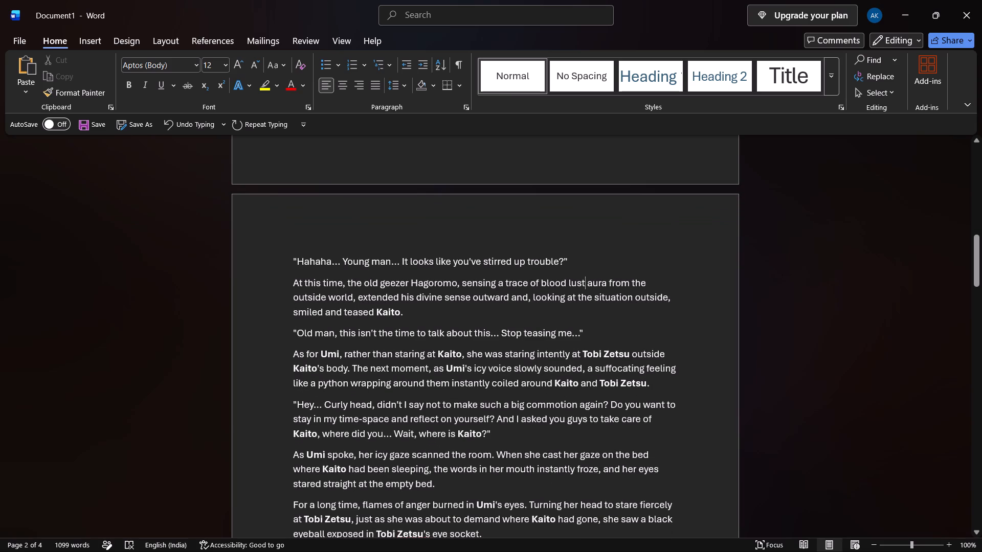
scroll(241, 355, "down", 1)
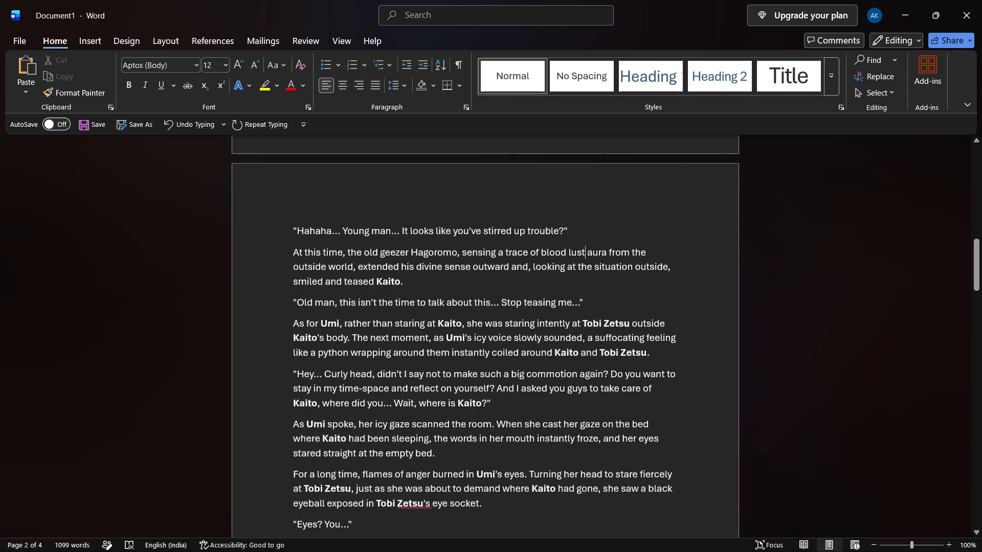
scroll(240, 365, "down", 1)
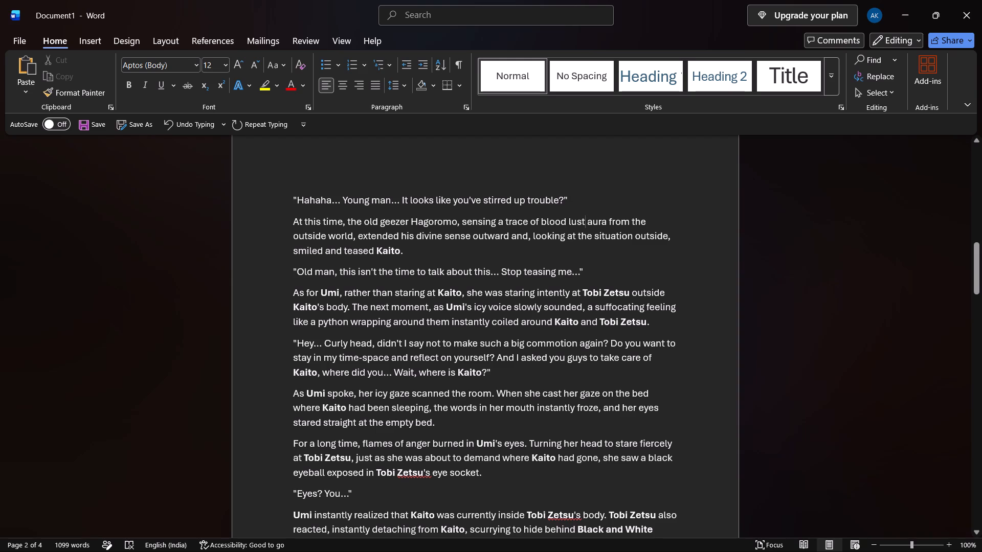
scroll(243, 367, "down", 4)
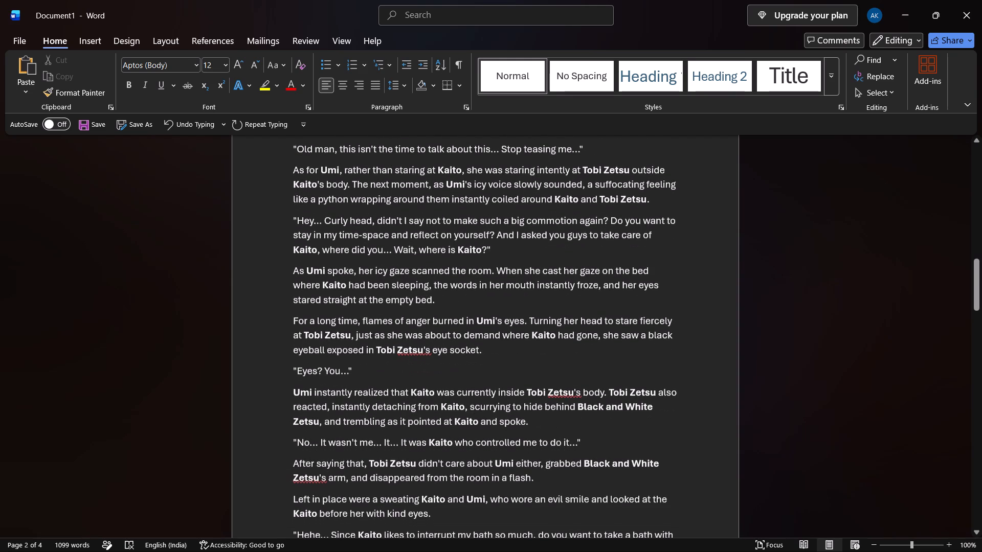
scroll(248, 365, "down", 2)
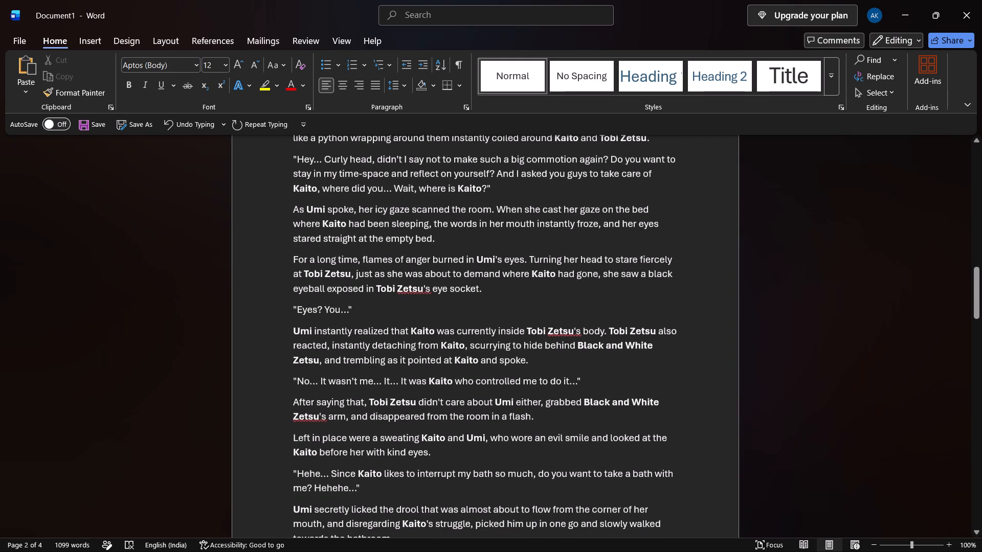
scroll(250, 355, "down", 3)
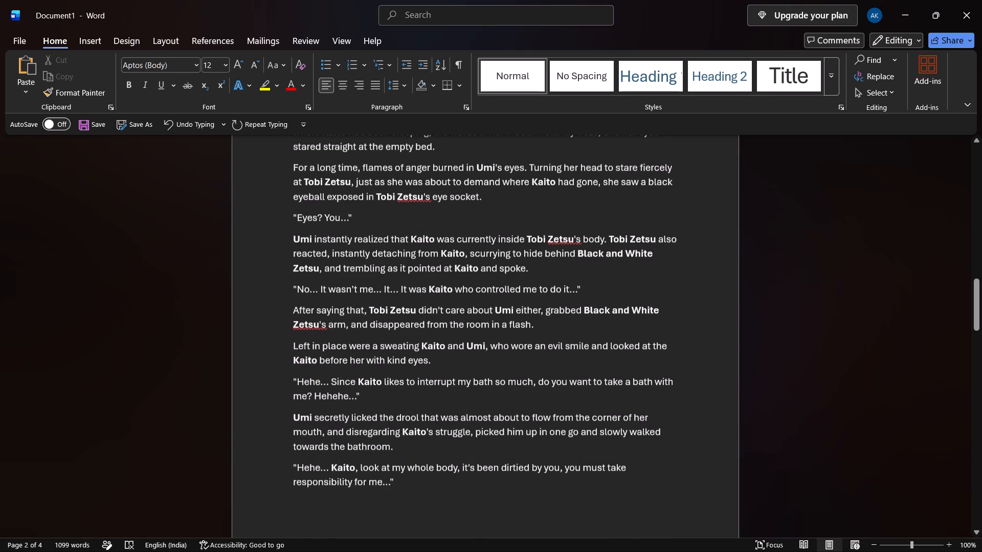
scroll(250, 355, "down", 5)
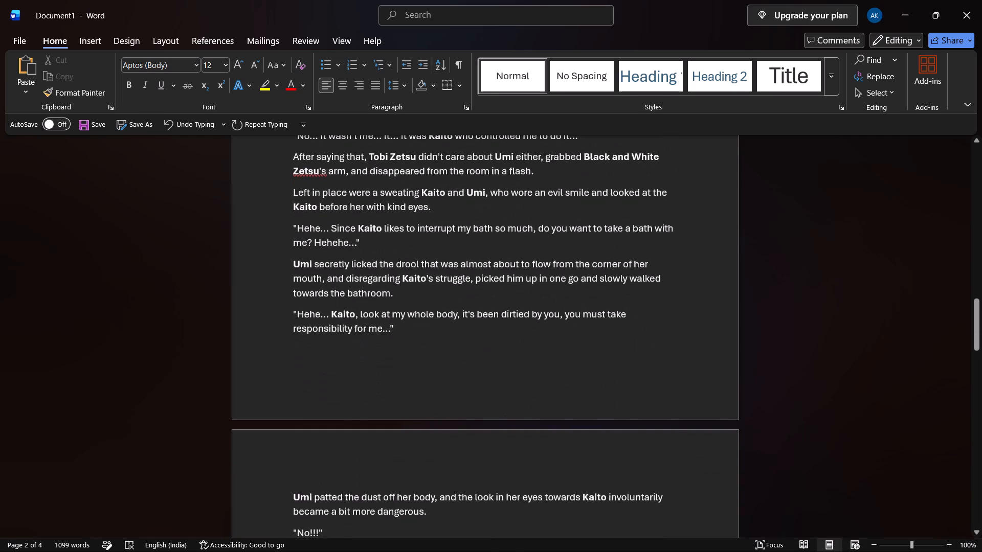
scroll(250, 355, "down", 3)
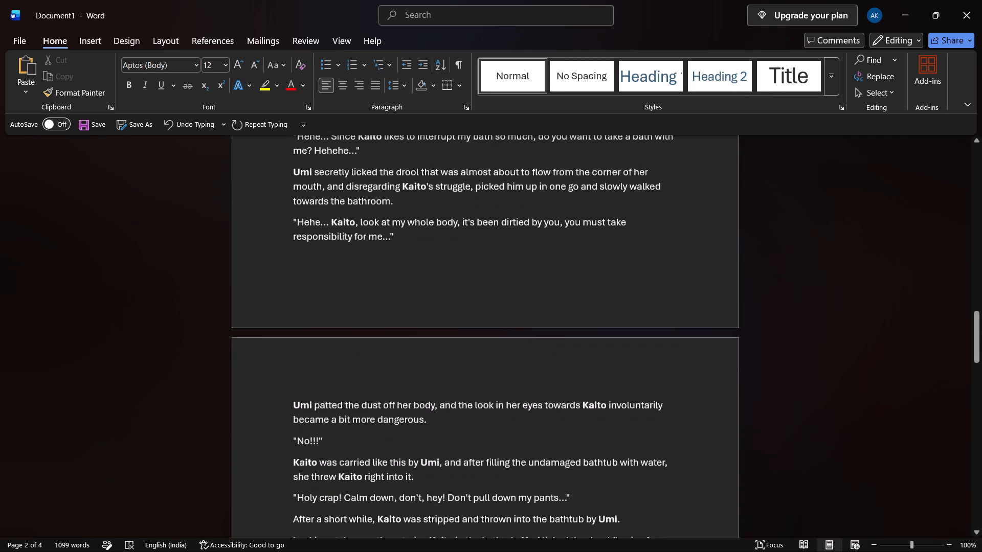
scroll(240, 354, "down", 1)
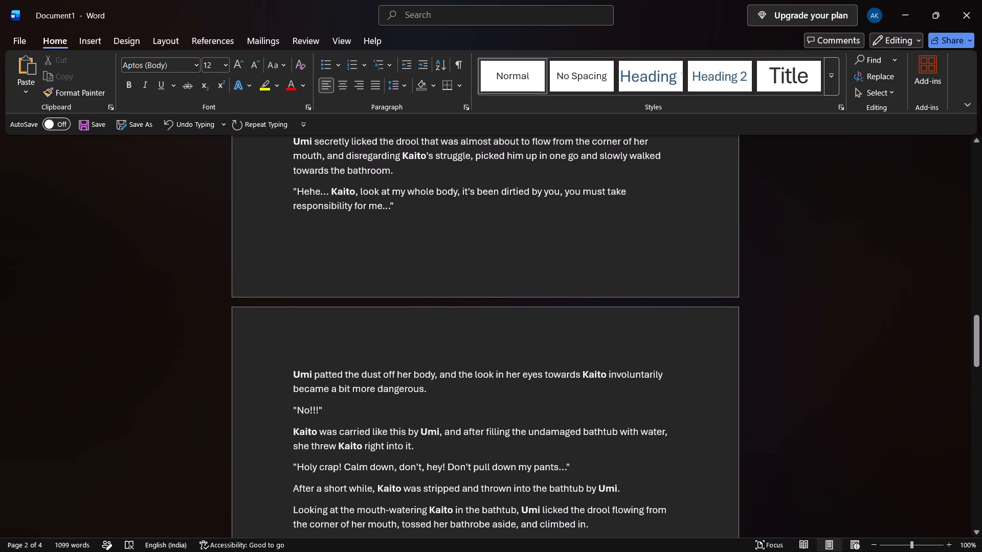
scroll(240, 372, "down", 1)
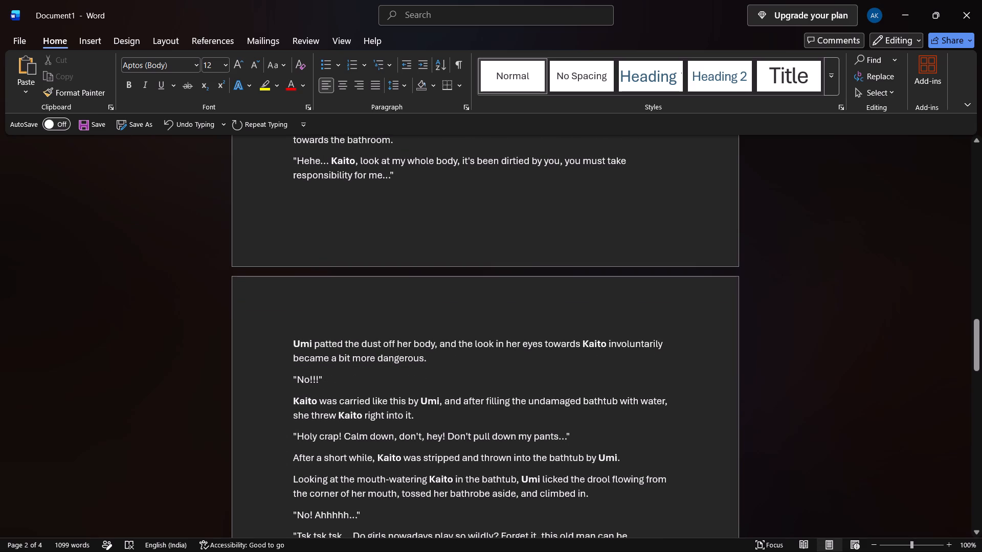
scroll(237, 361, "down", 2)
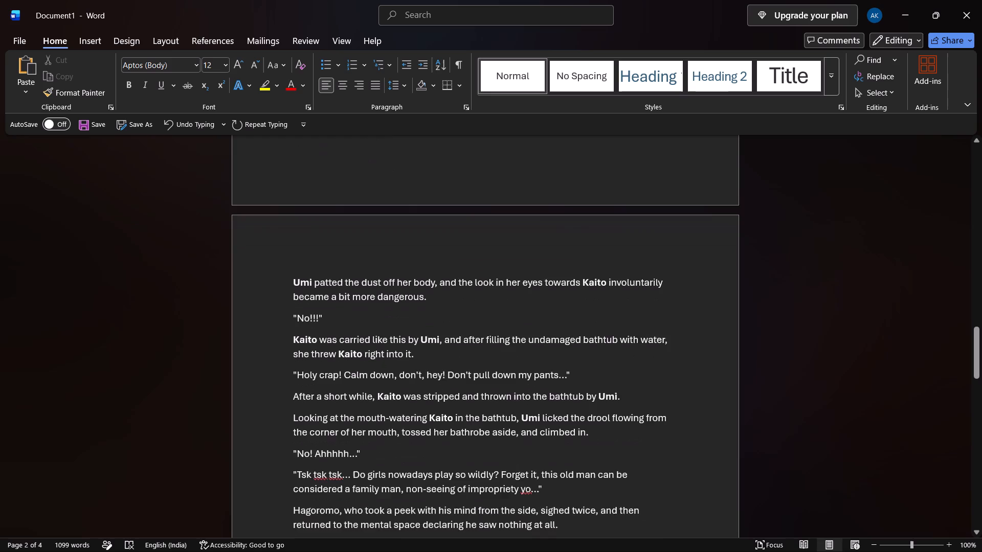
scroll(231, 362, "down", 1)
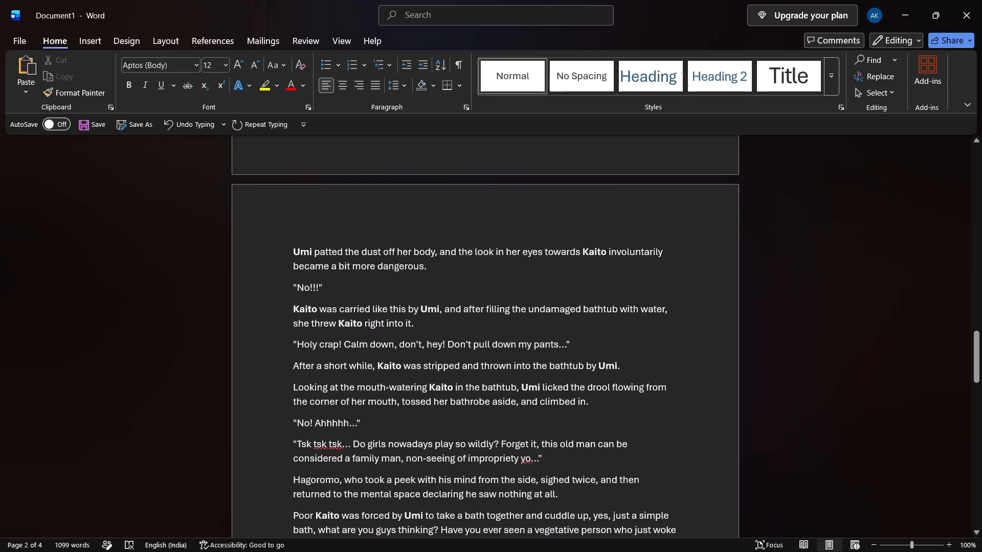
Delete the stray word "yo" after "impropriety" in the "Tsk tsk tsk" dialogue on page 3.
left_click(529, 458)
right_click(524, 461)
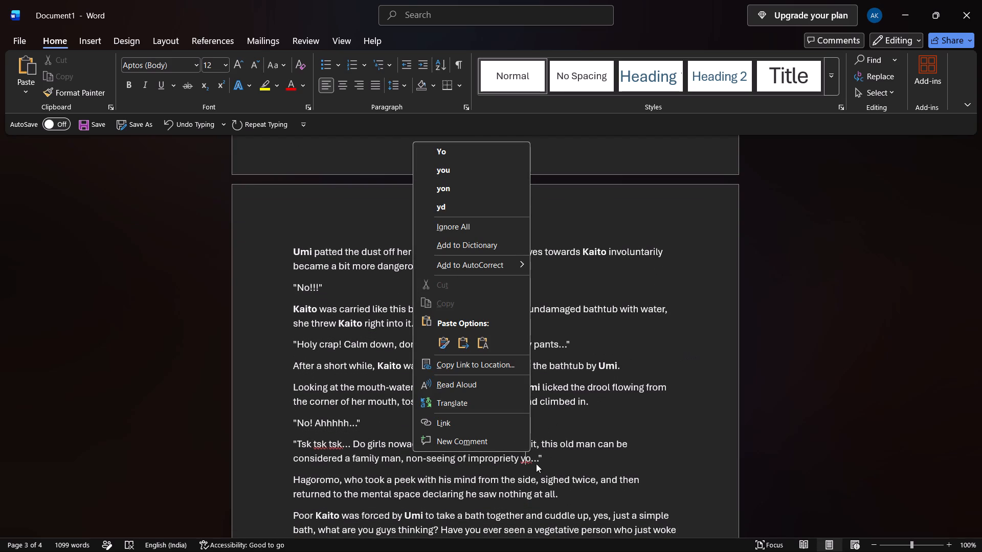
left_click(838, 396)
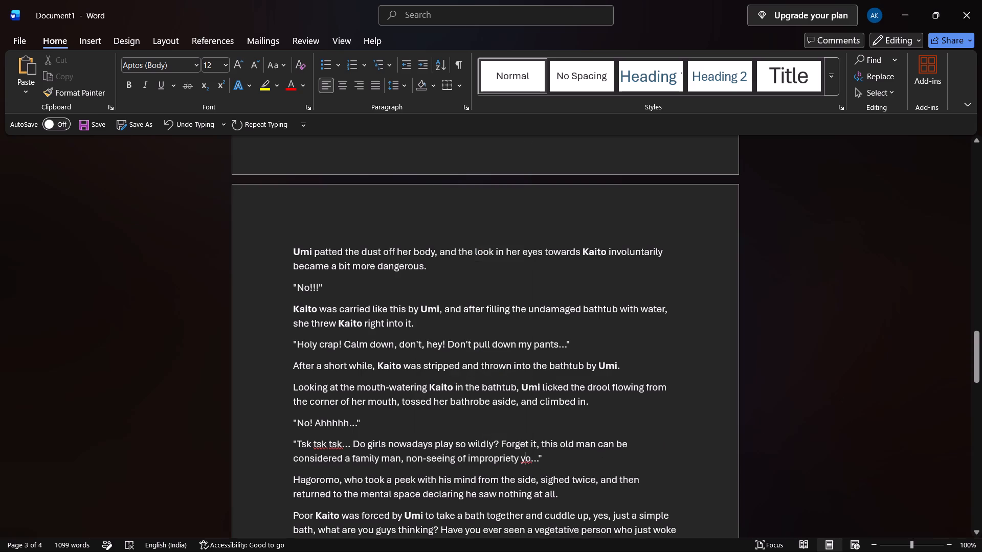
scroll(822, 381, "down", 1)
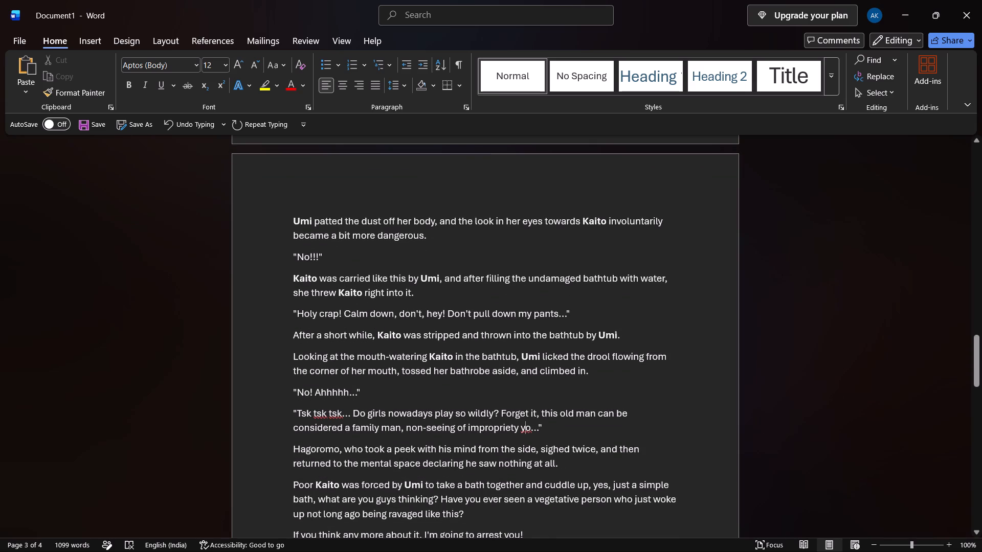
key("Right")
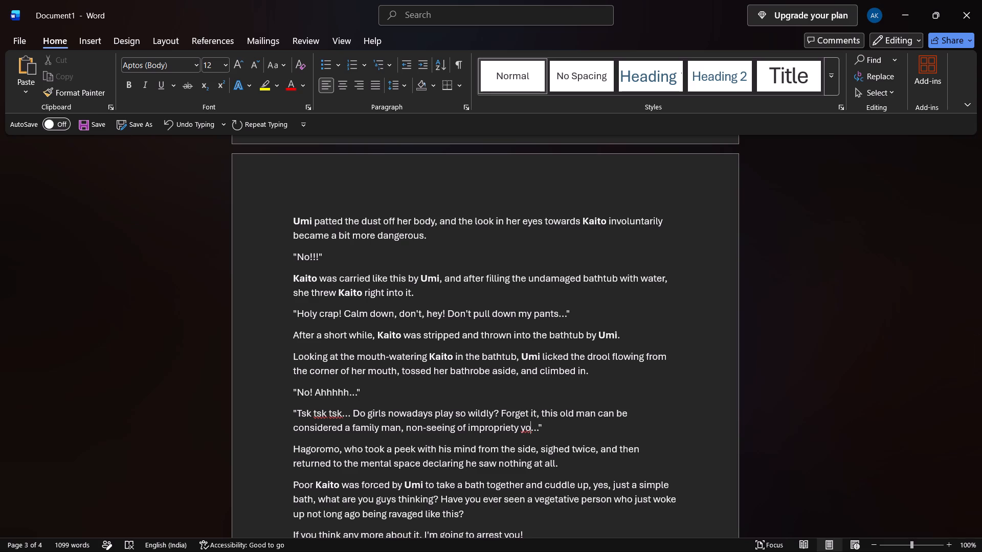
key("BackSpace")
key("BackSpace")
key("BackSpace")
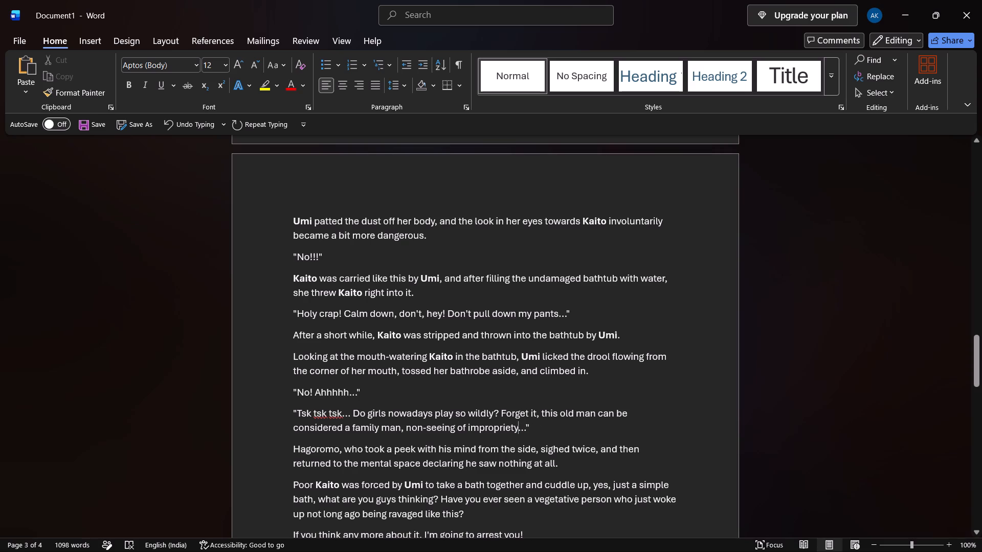
Proofread the remainder of Chapter 76 from Hagoromo's peek on page 3 to the closing "Bye-bye" lines on page 4.
scroll(847, 365, "down", 2)
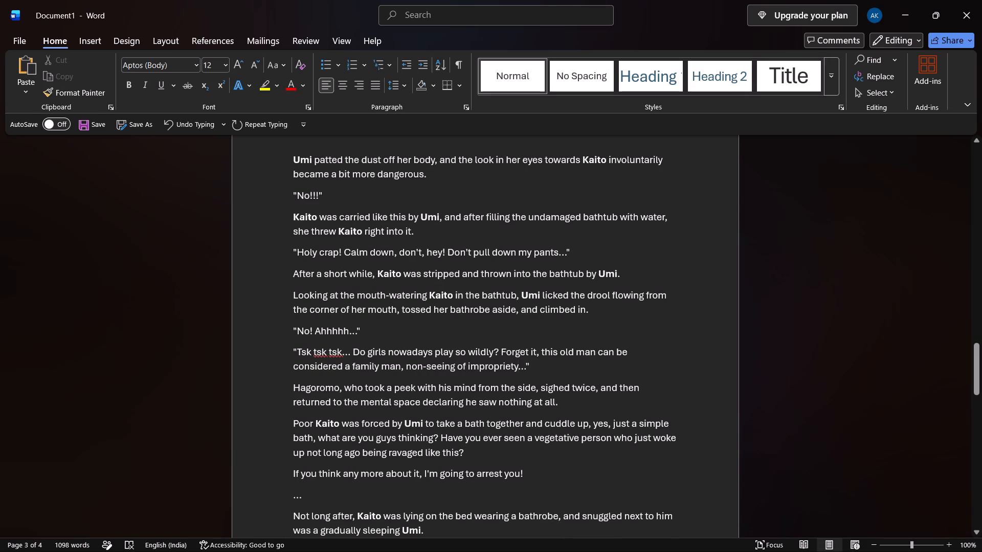
scroll(829, 340, "down", 2)
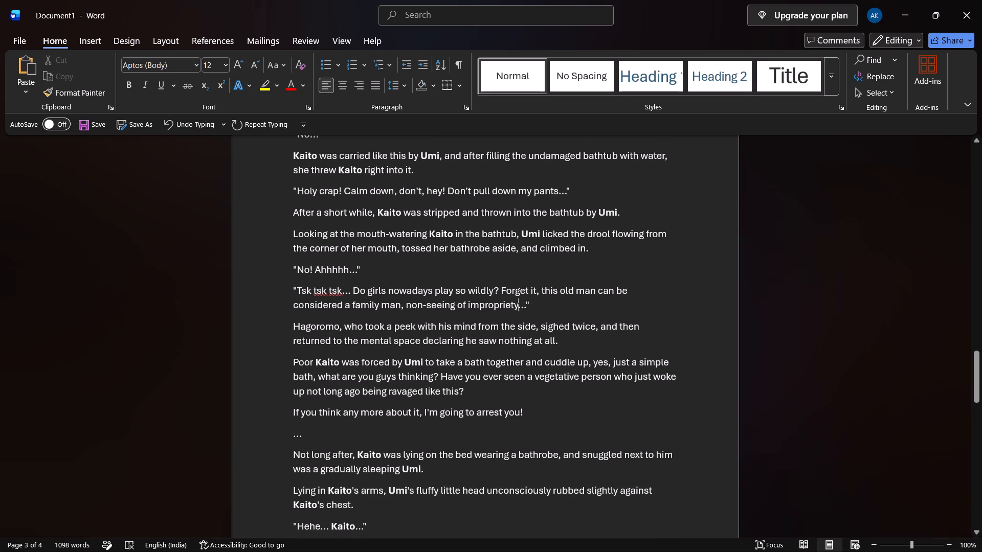
scroll(833, 337, "down", 3)
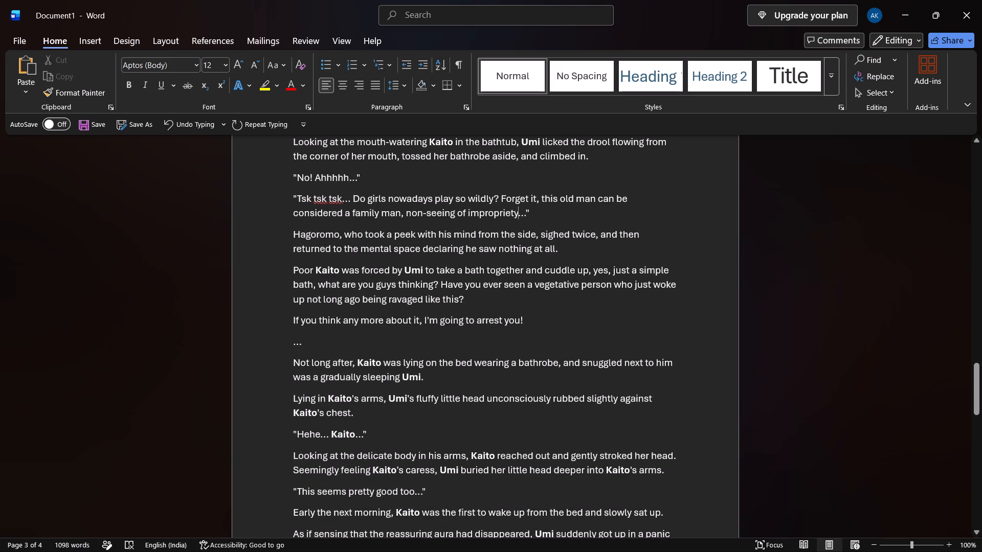
scroll(833, 337, "down", 1)
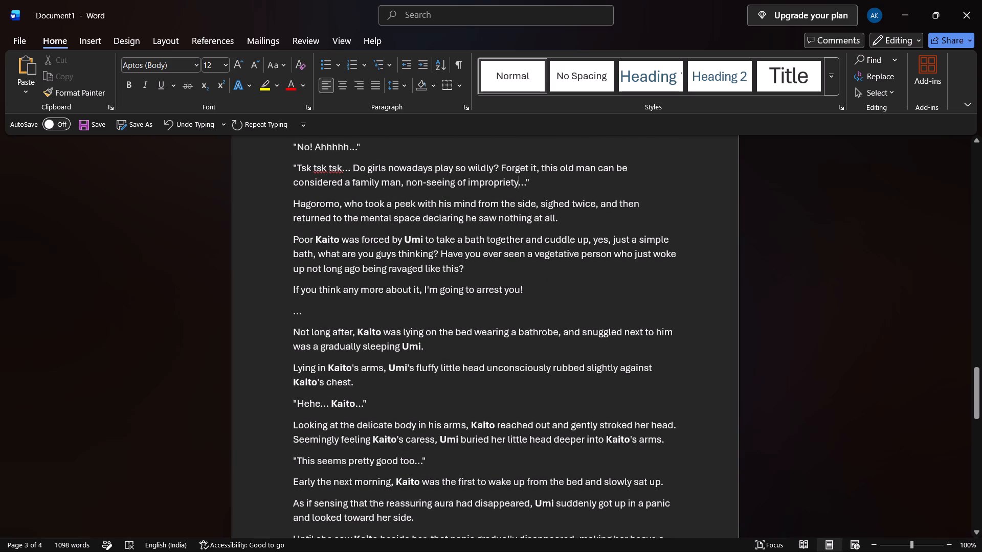
scroll(806, 341, "down", 1)
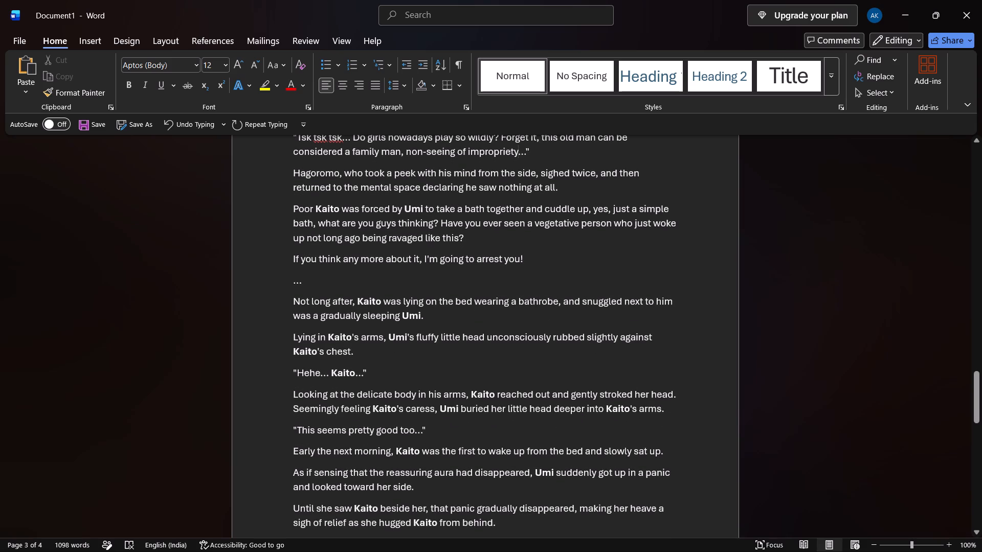
scroll(818, 336, "down", 2)
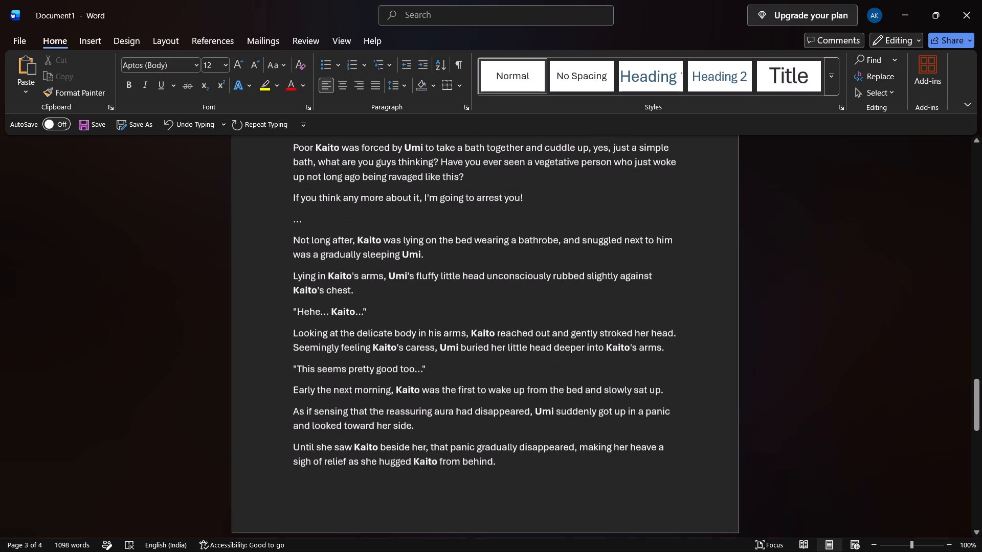
scroll(788, 349, "down", 7)
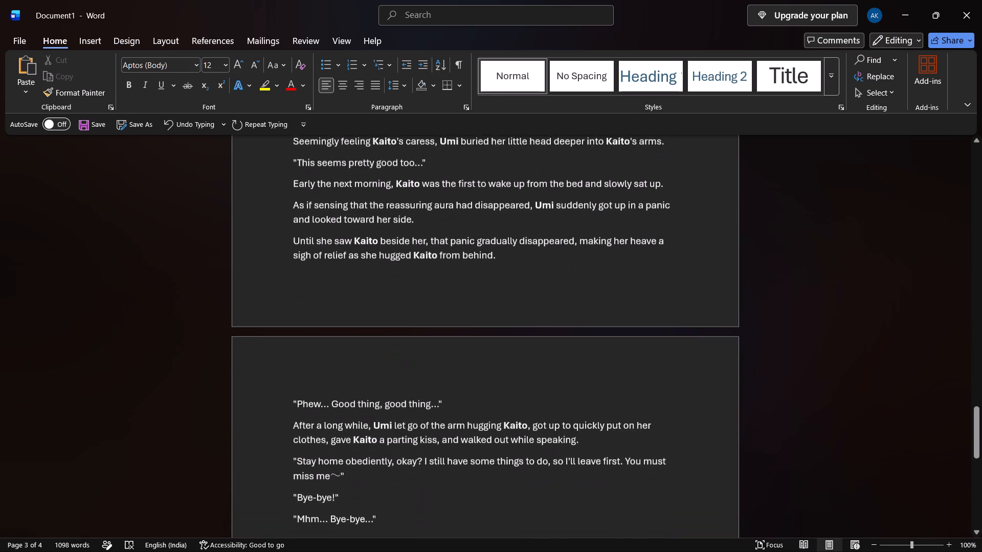
scroll(765, 353, "down", 2)
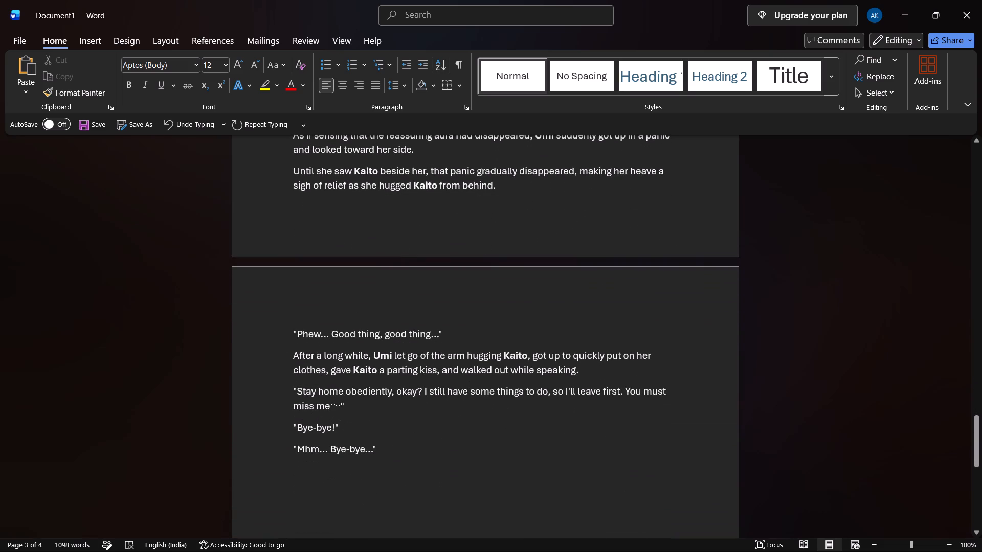
scroll(554, 340, "down", 4)
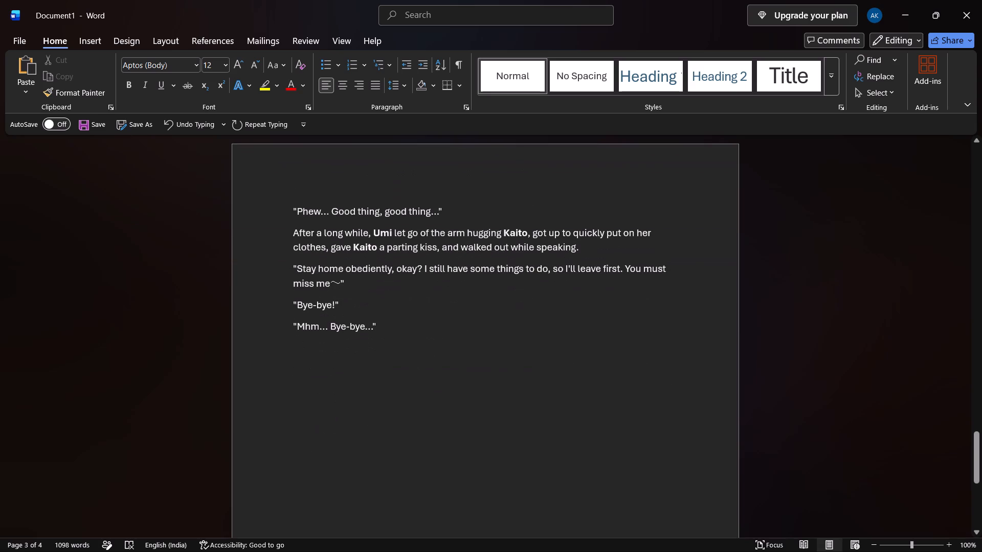
scroll(315, 340, "down", 6)
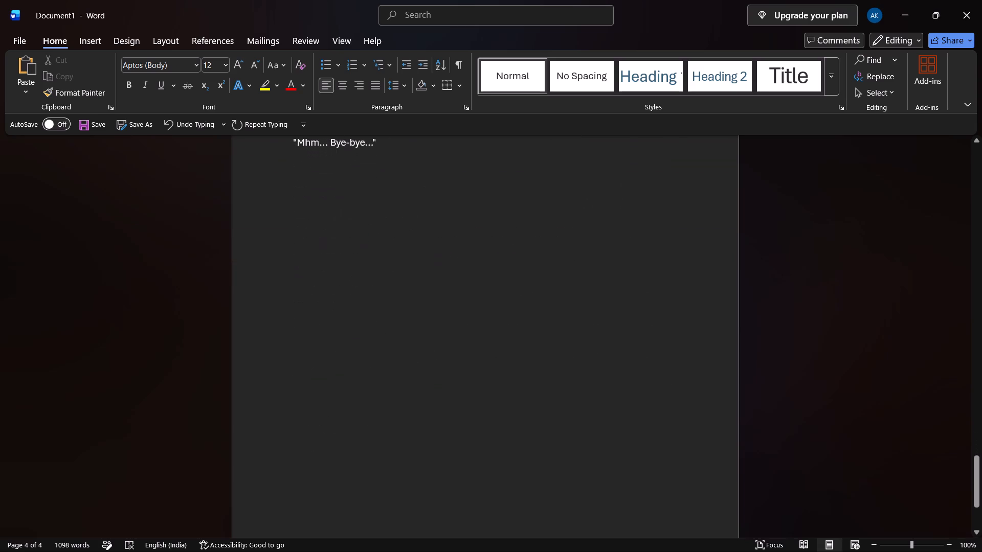
Save the document as Chapter 76 in the Naruto hakari folder and close it.
left_click(93, 122)
left_click(461, 313)
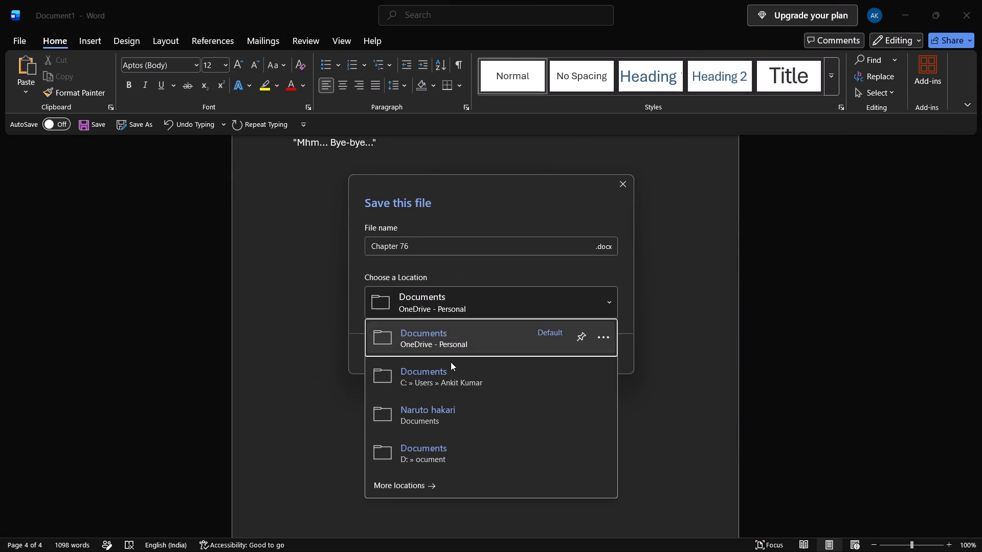
left_click(451, 422)
left_click(547, 357)
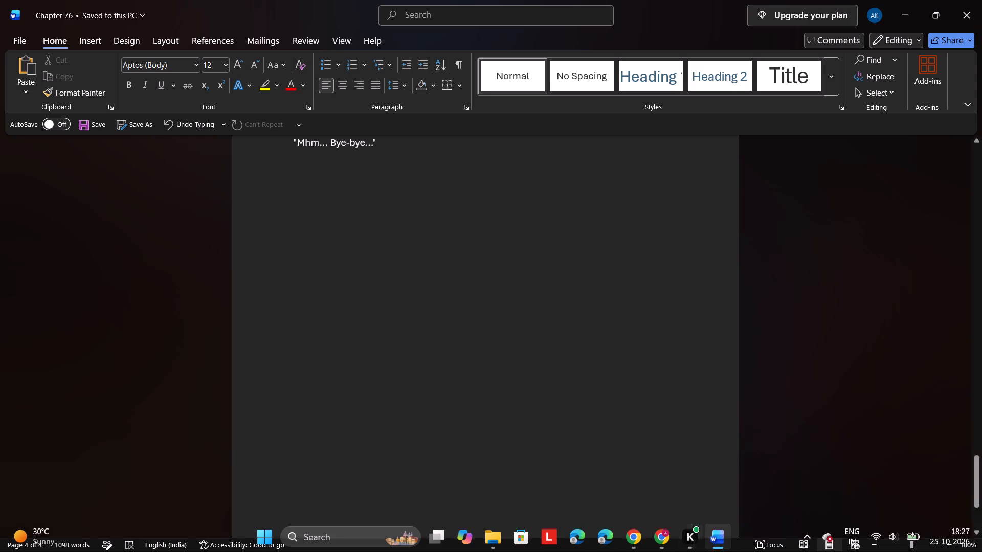
left_click(981, 0)
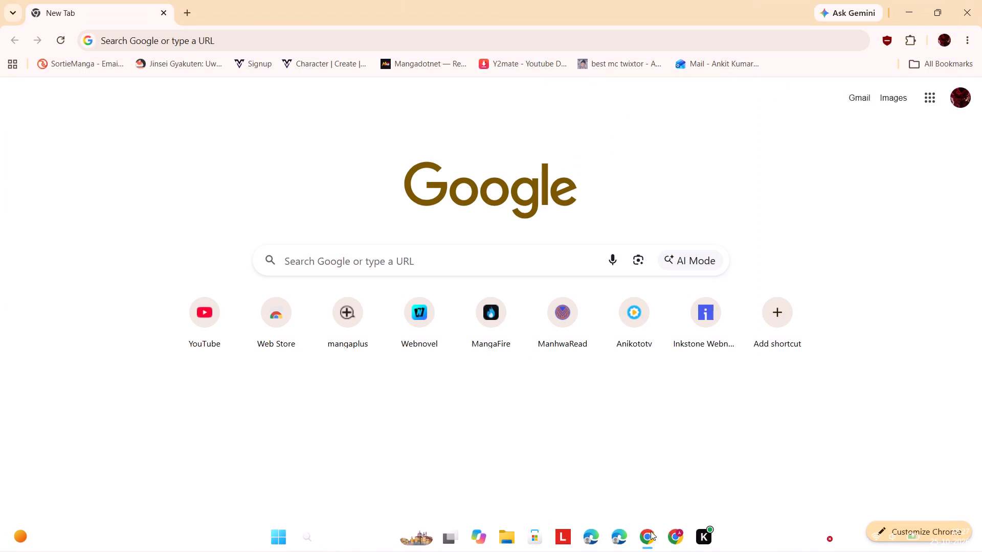
Switch to the WTR-LAB novel page in Chrome and advance from Chapter 76 to Chapter 77.
left_click(675, 539)
scroll(711, 373, "down", 2)
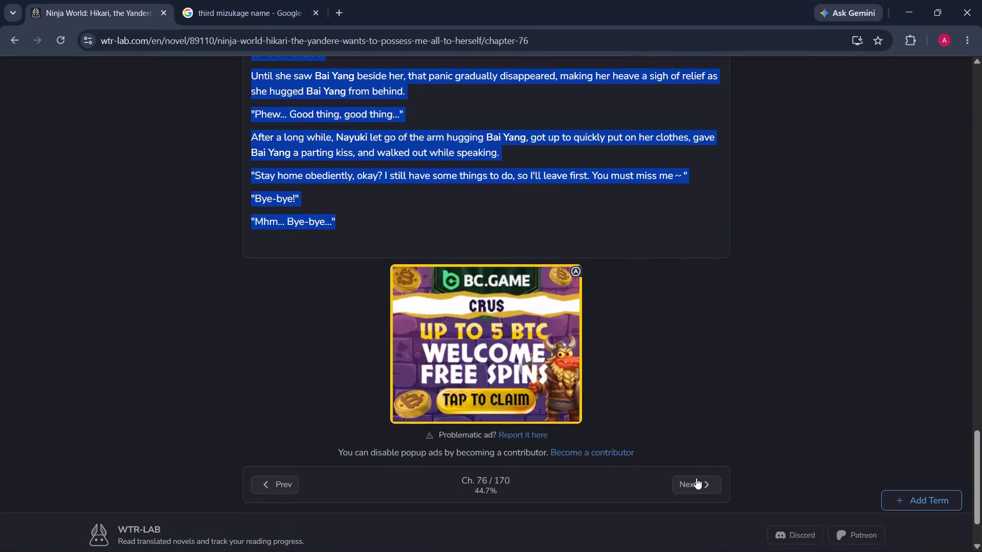
left_click(695, 486)
left_click(129, 0)
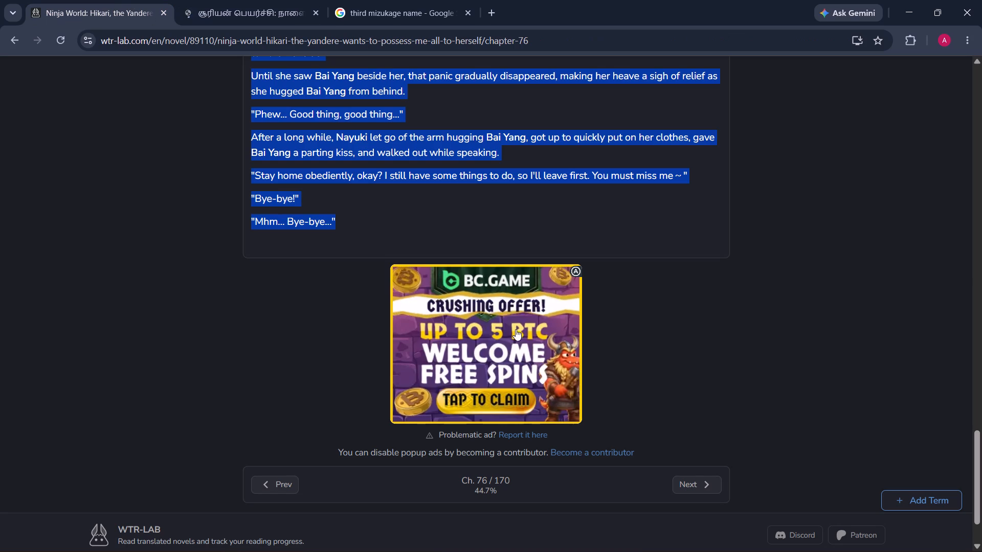
left_click(703, 490)
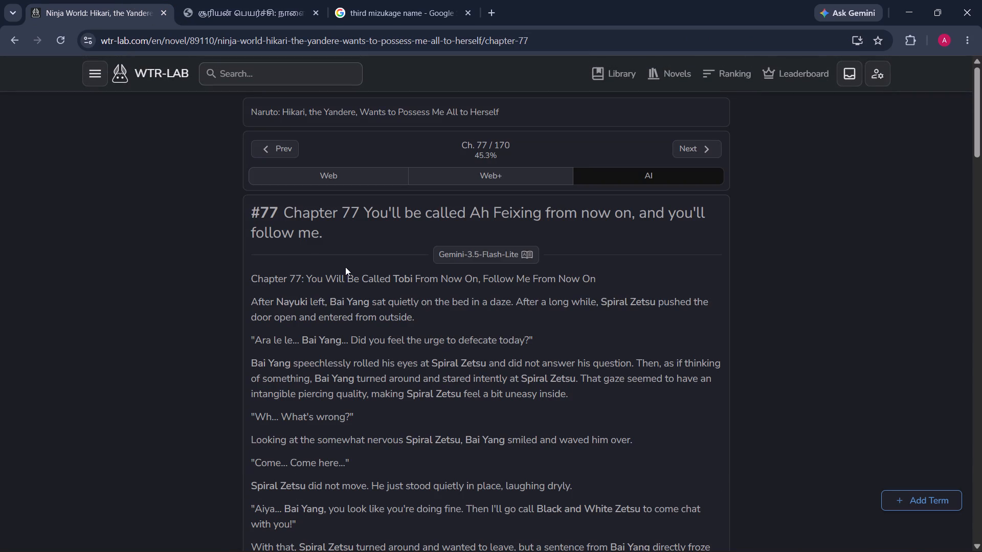
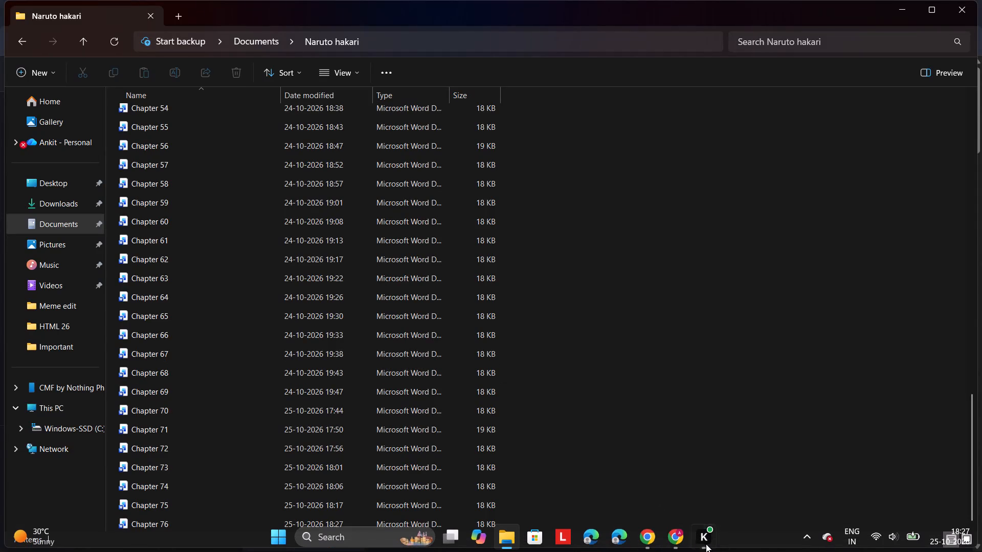
Switch to the WTR-LAB page in Chrome and copy the full Chapter 77 text, from its title line to the Akatsuki founders sentence.
left_click(669, 533)
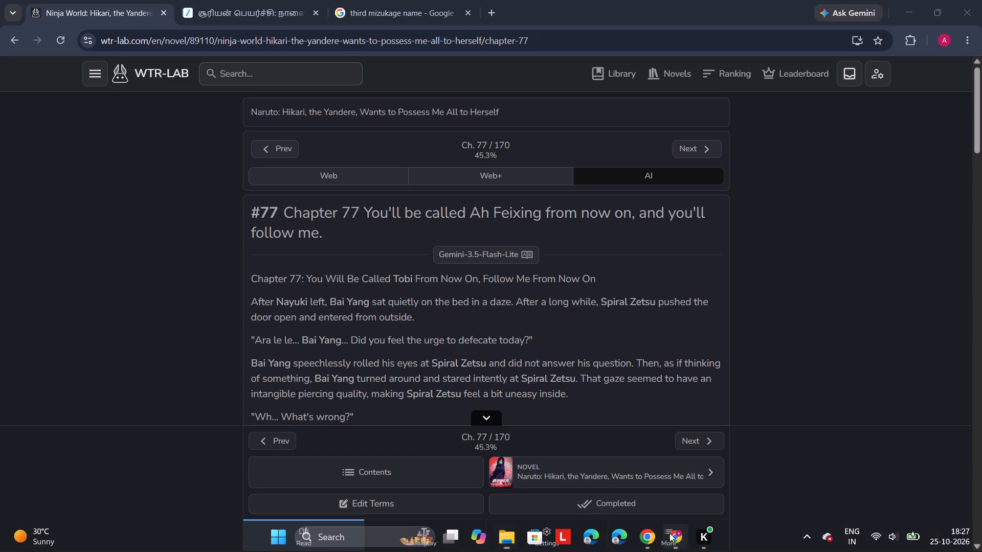
left_click(253, 281)
left_click_drag(252, 281, 378, 435)
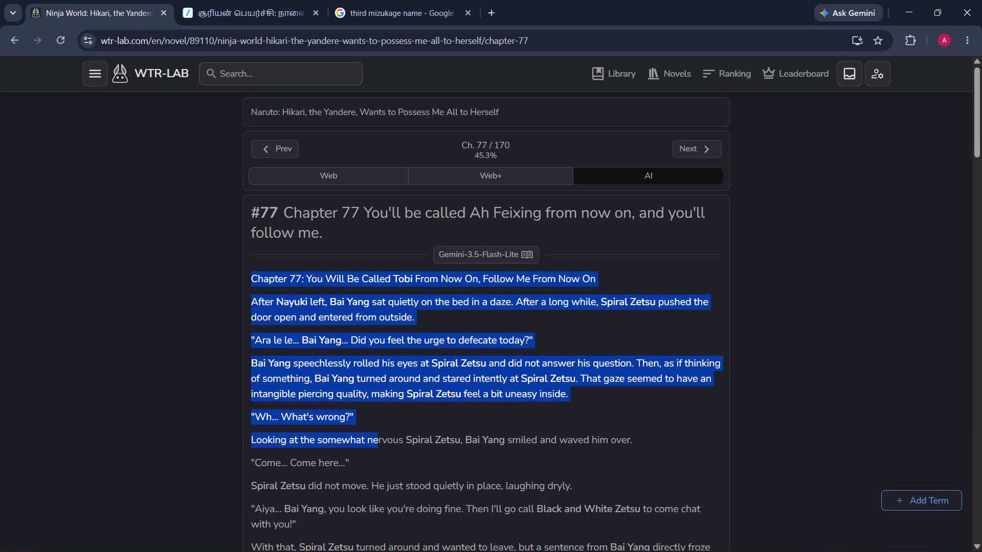
left_click_drag(378, 435, 524, 551)
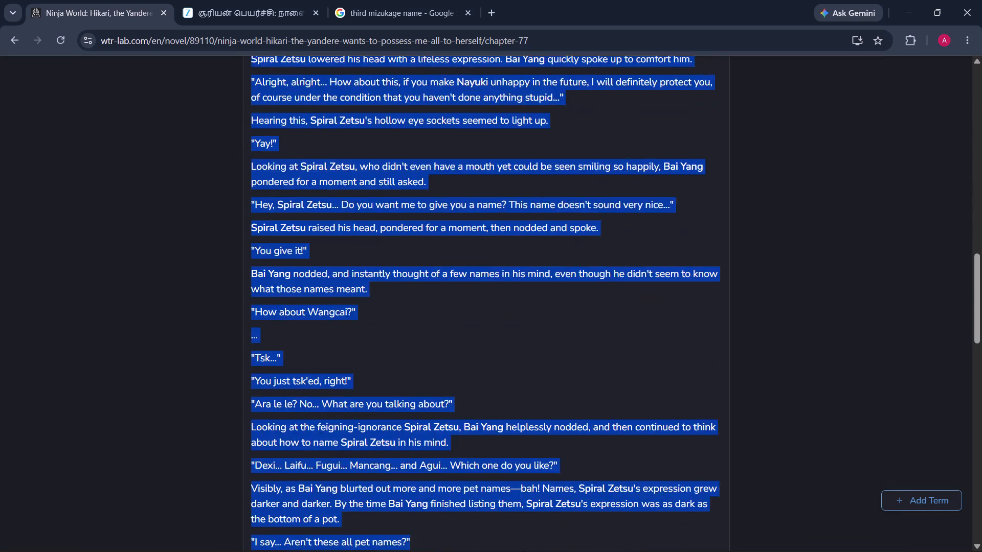
left_click_drag(524, 551, 675, 141)
right_click(635, 143)
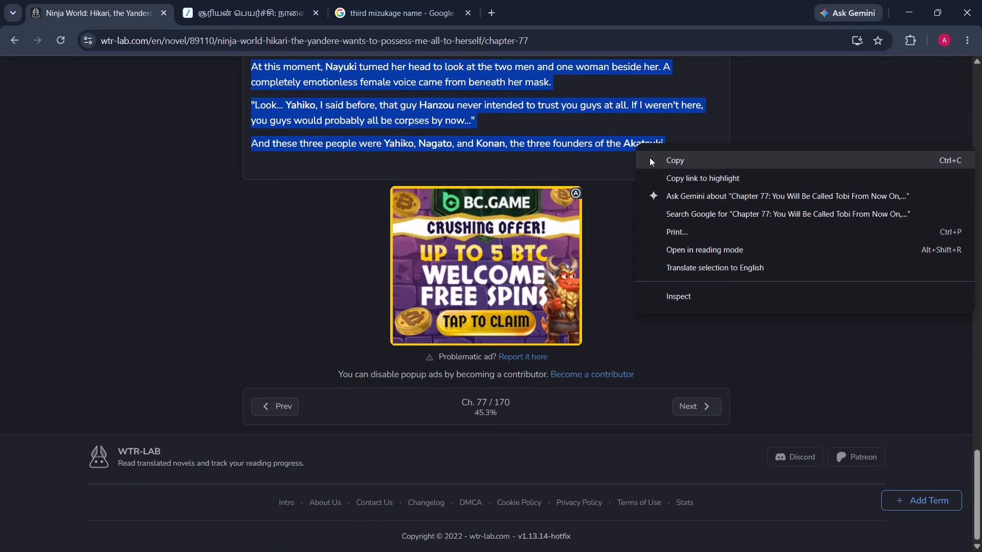
left_click(650, 157)
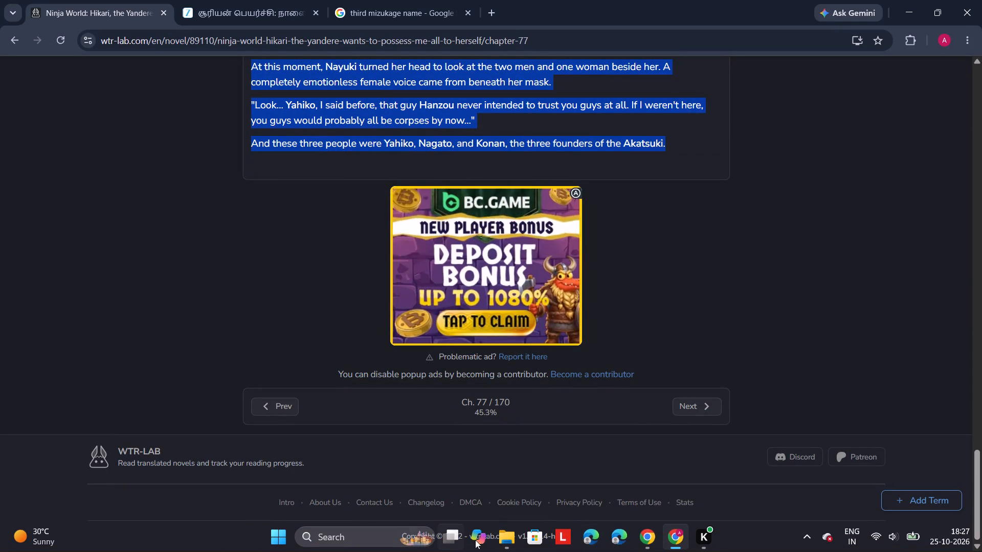
Open a new blank document in Word and paste the copied Chapter 77 text with destination formatting.
left_click(292, 538)
left_click(332, 142)
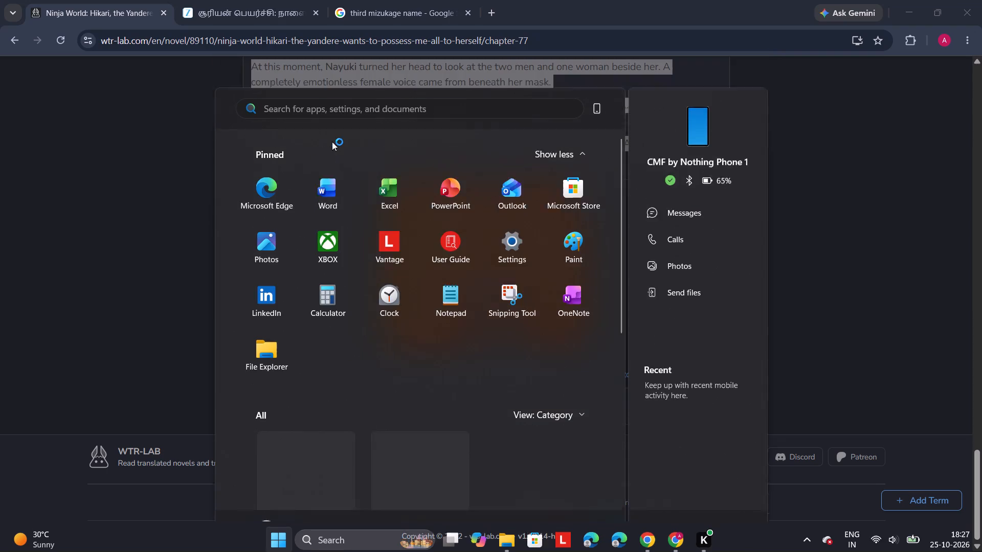
left_click(169, 128)
right_click(326, 220)
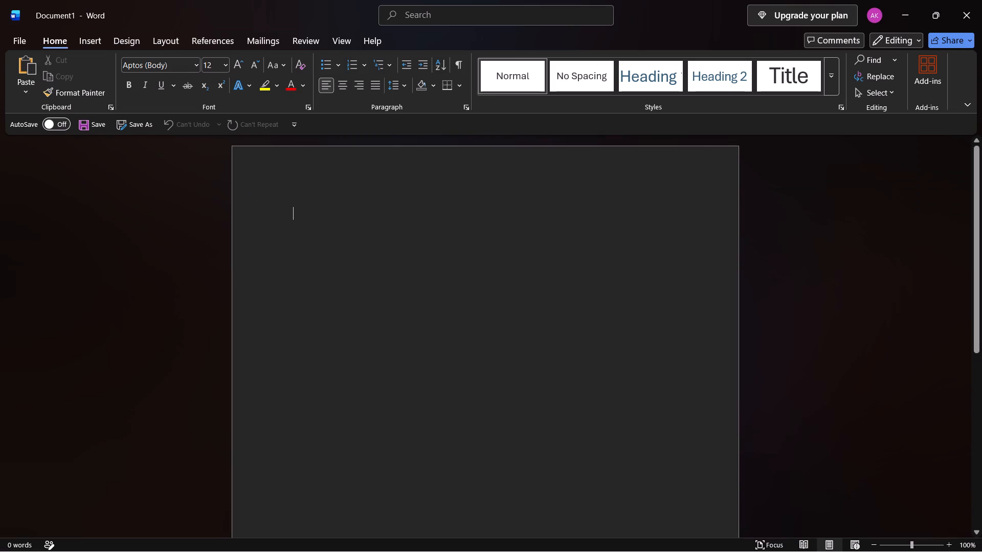
left_click(378, 306)
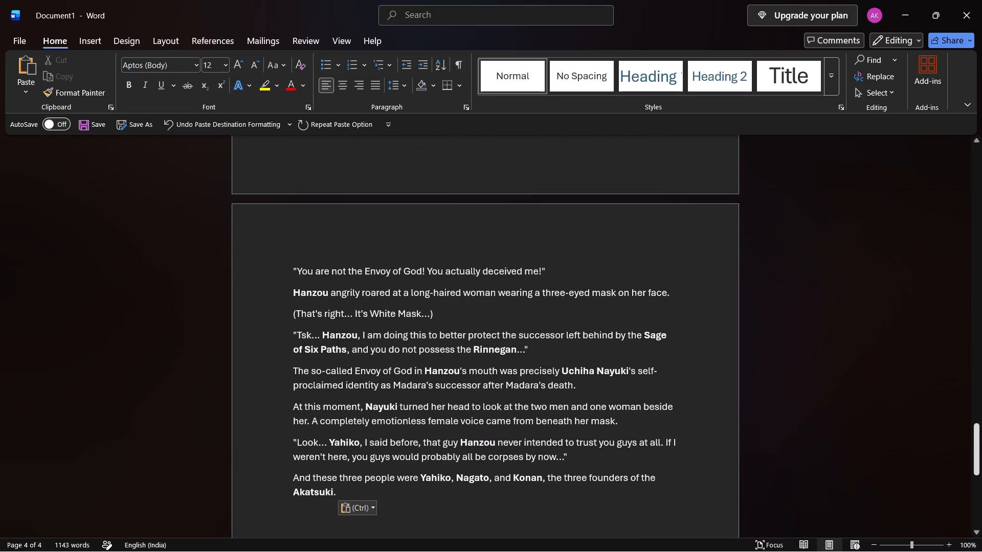
left_click_drag(981, 444, 981, 93)
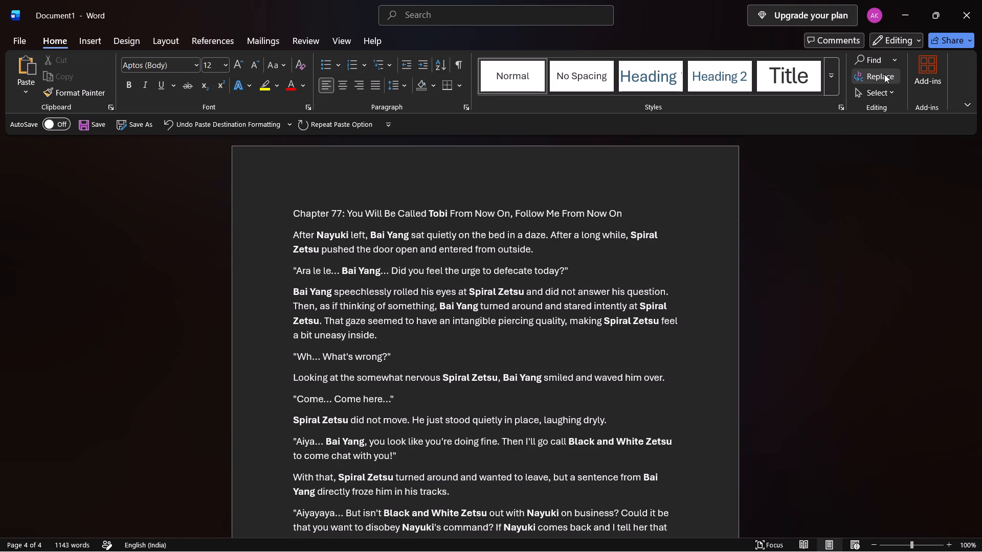
left_click(884, 74)
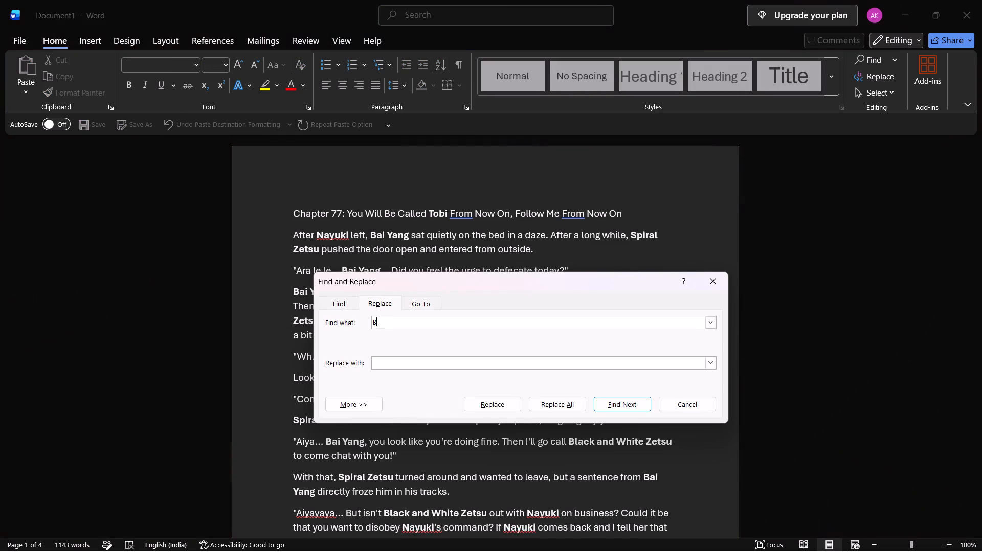
type("ai")
key("space")
type("ang")
left_click(513, 366)
type("aito")
left_click(565, 409)
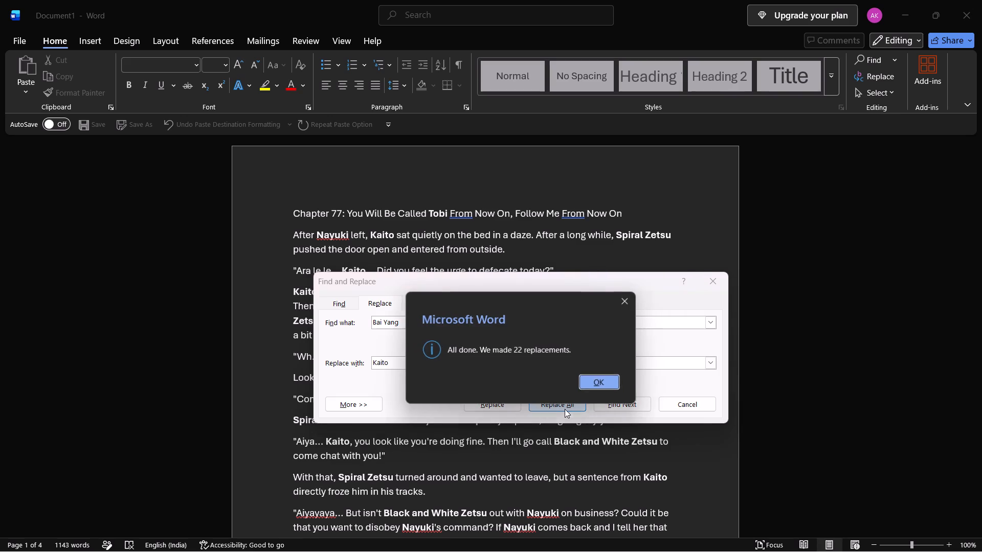
left_click(589, 383)
Replace every occurrence of "Nayuki" with "Umi" throughout the document and close Find and Replace.
scroll(484, 340, "down", 1)
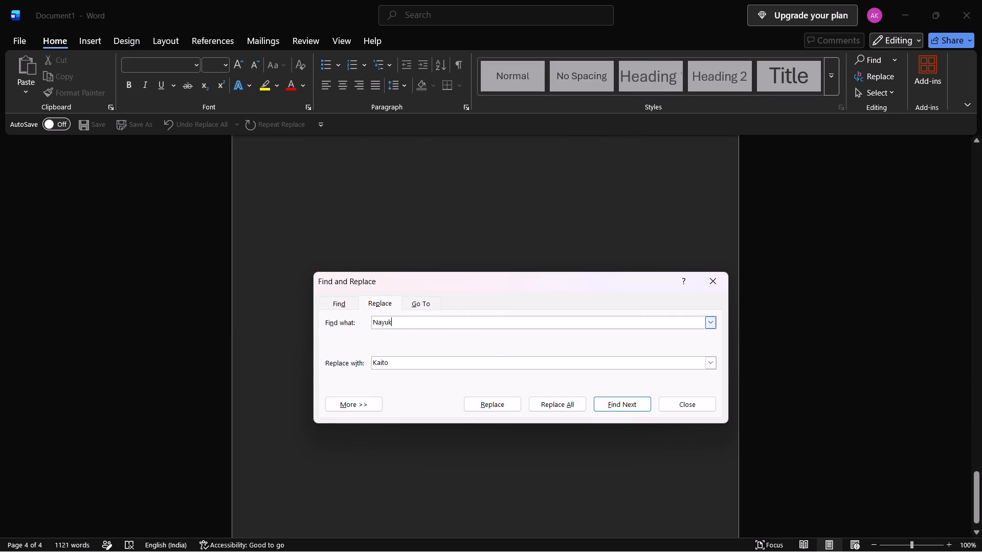
left_click(426, 361)
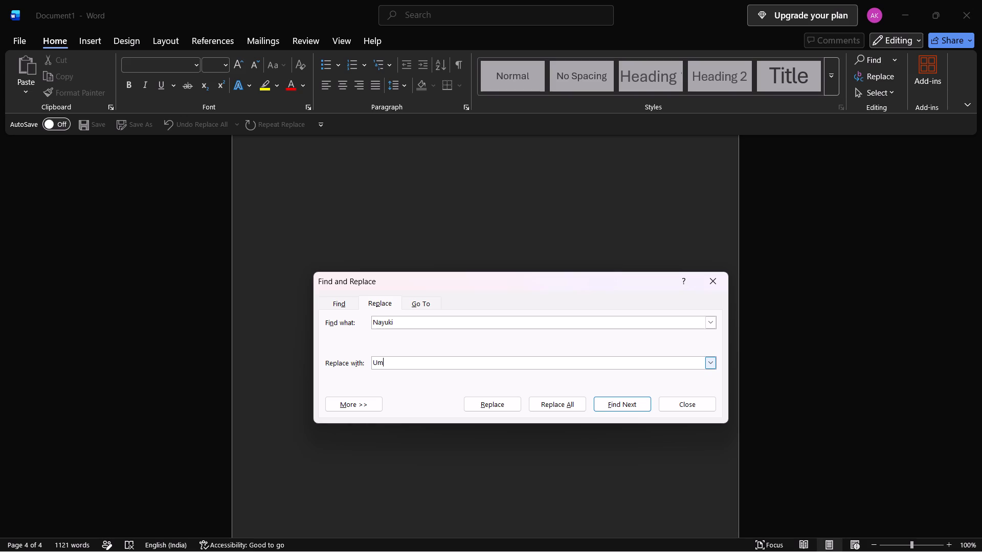
left_click(539, 404)
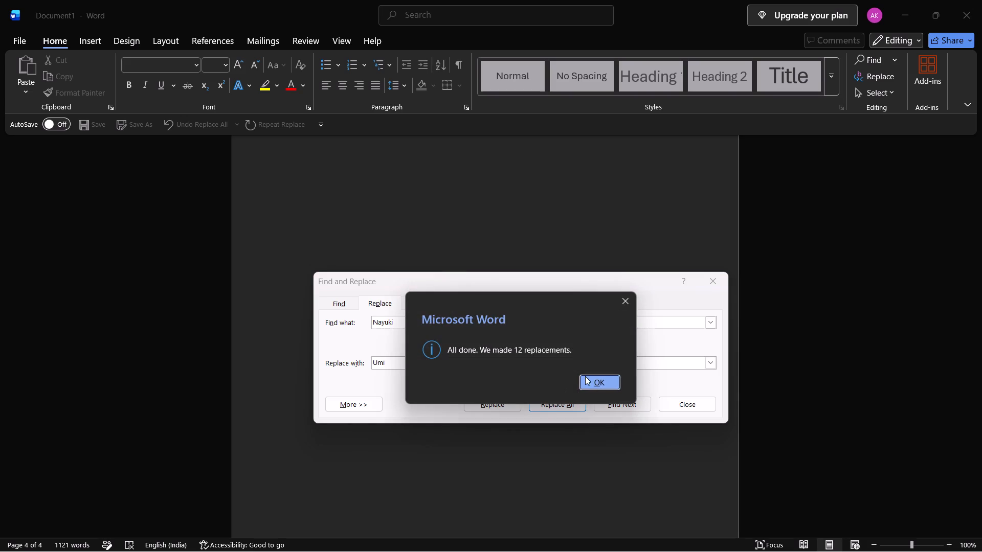
left_click(590, 378)
scroll(864, 298, "up", 7)
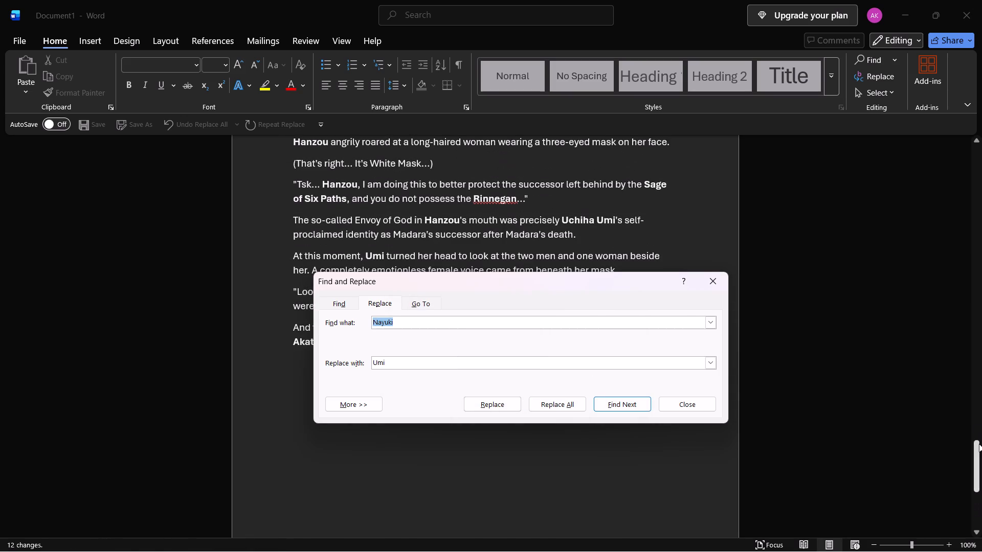
left_click_drag(979, 444, 981, 144)
left_click(715, 280)
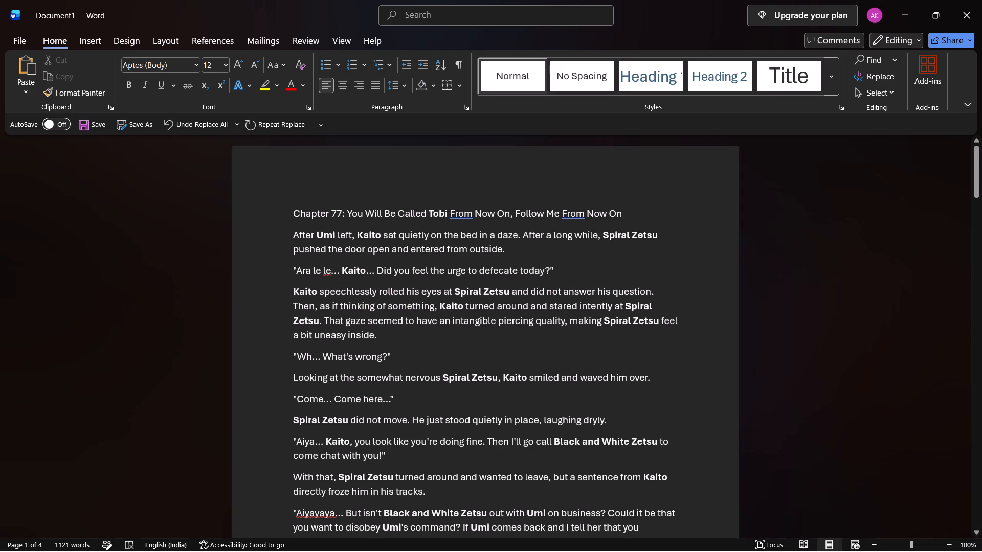
Apply the grammar suggestion "from" to both flagged "From" words in the Chapter 77 title line.
right_click(464, 215)
left_click(448, 225)
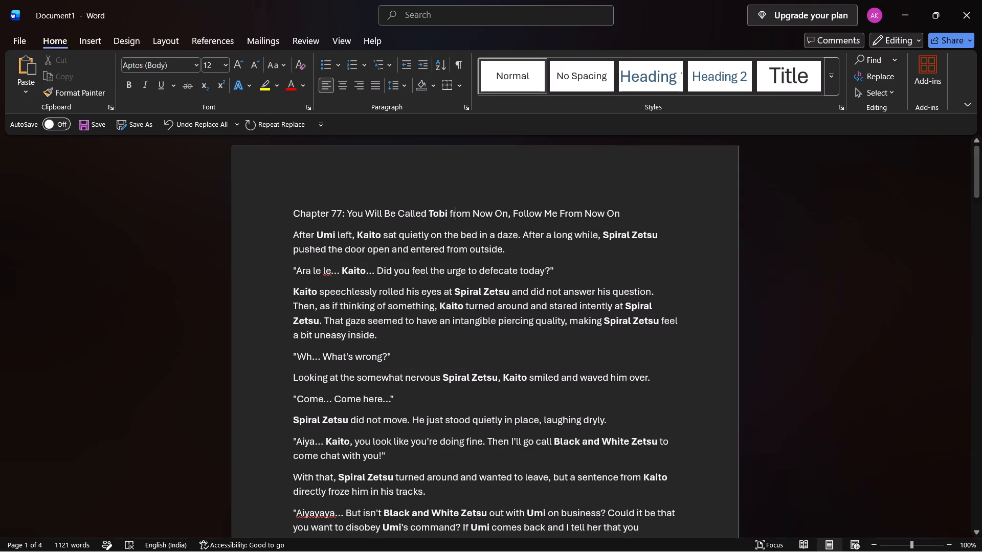
right_click(573, 216)
left_click(548, 232)
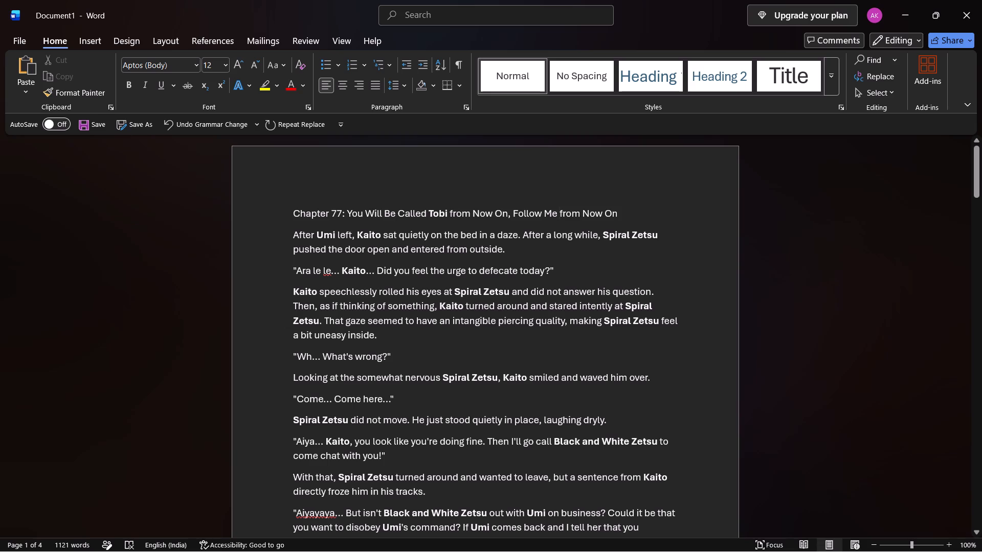
Change "defecate" to "poop" in the "Ara le le" dialogue near the start of page 1.
left_click(630, 237)
left_click(518, 275)
key("BackSpace")
key("BackSpace")
key("BackSpace")
key("BackSpace")
key("BackSpace")
key("BackSpace")
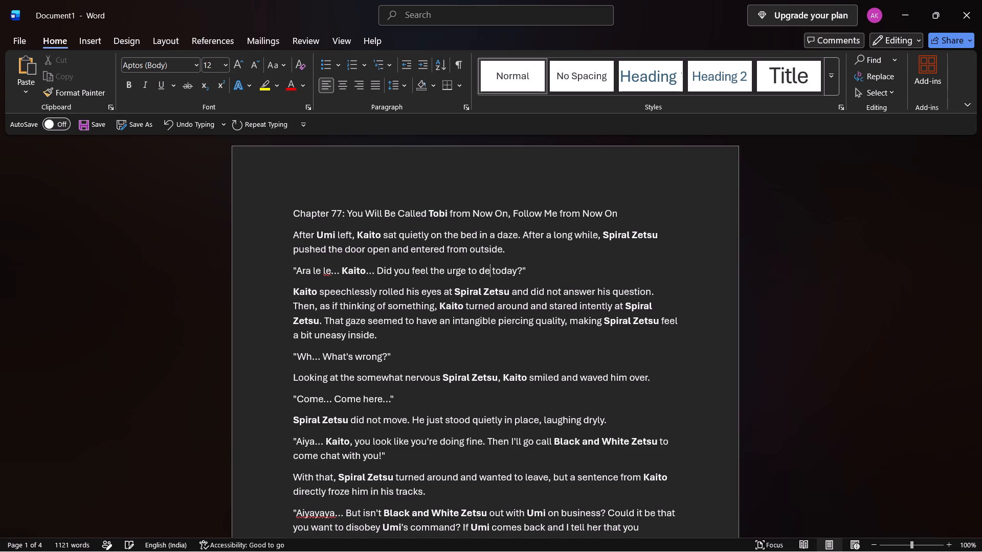
key("BackSpace")
key("BackSpace")
type("popp")
key("BackSpace")
key("BackSpace")
type("op")
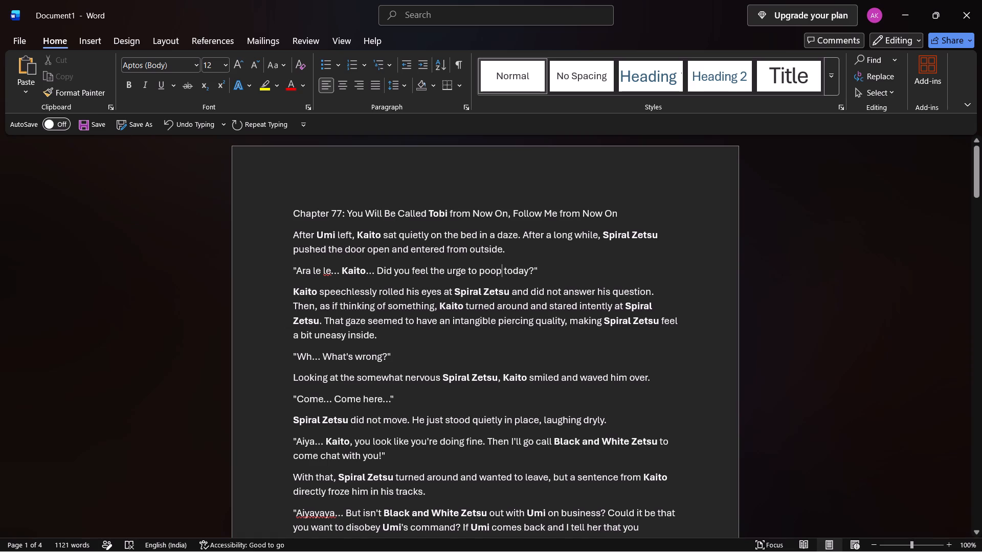
Read through the rest of Chapter 77's first page, checking names and wording down to the "Hey! I say..." line.
scroll(837, 337, "down", 2)
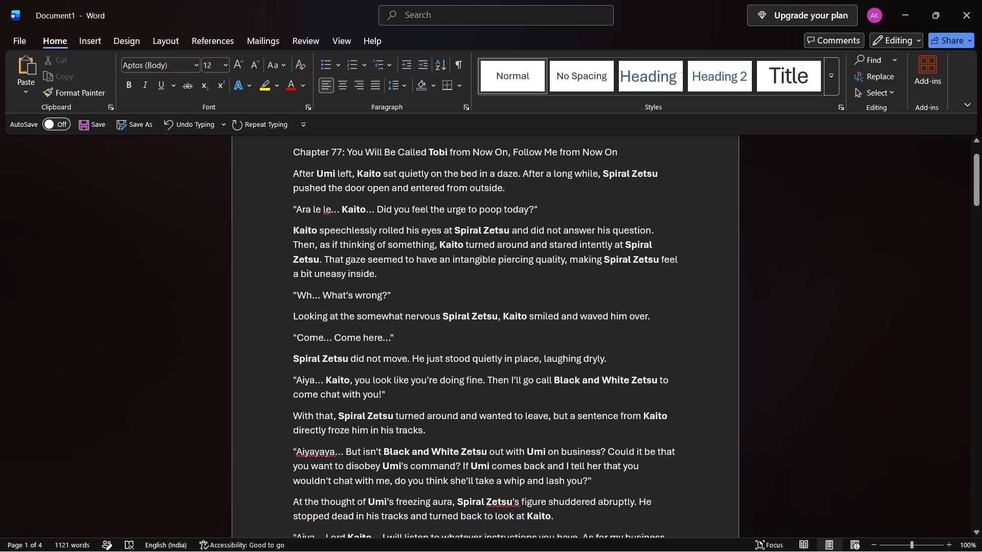
scroll(824, 330, "down", 1)
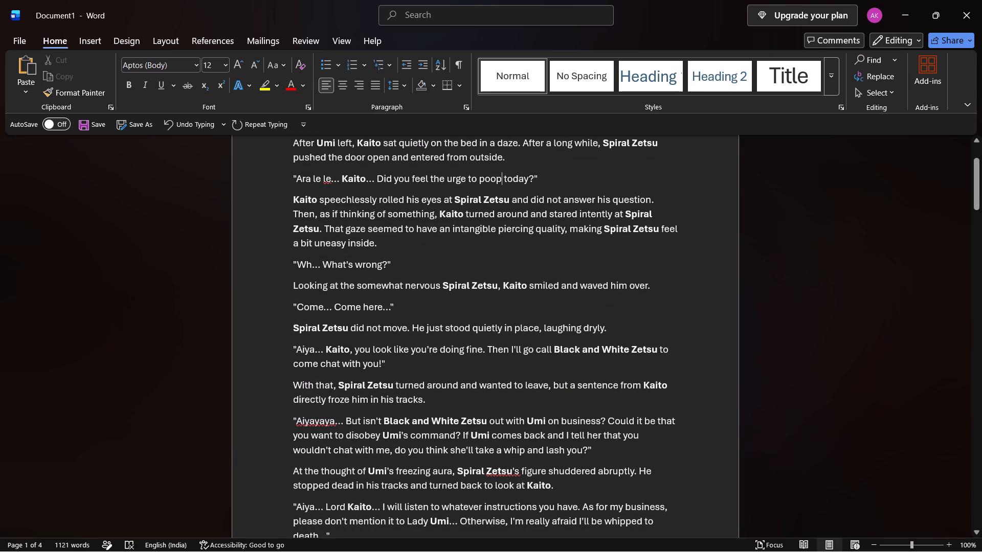
scroll(827, 324, "down", 1)
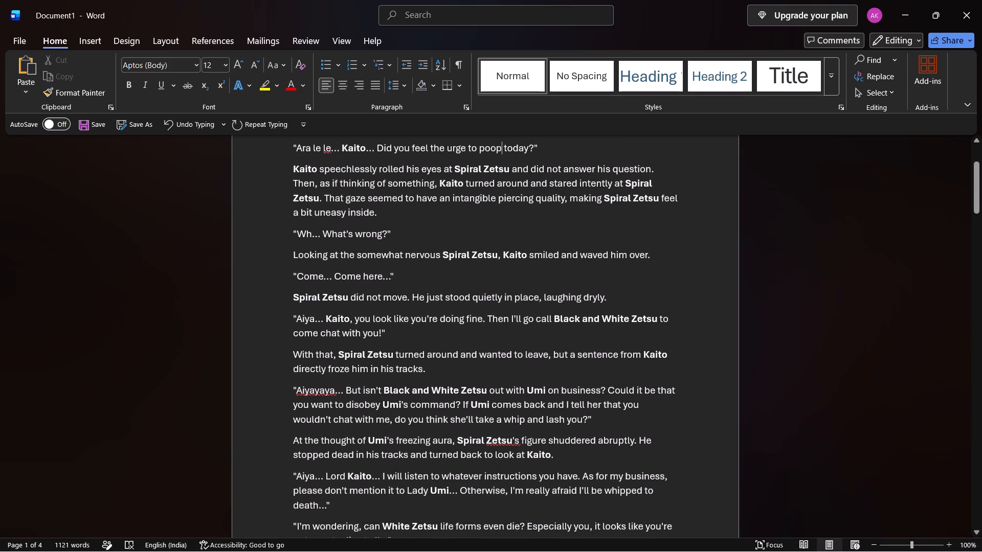
scroll(826, 324, "down", 2)
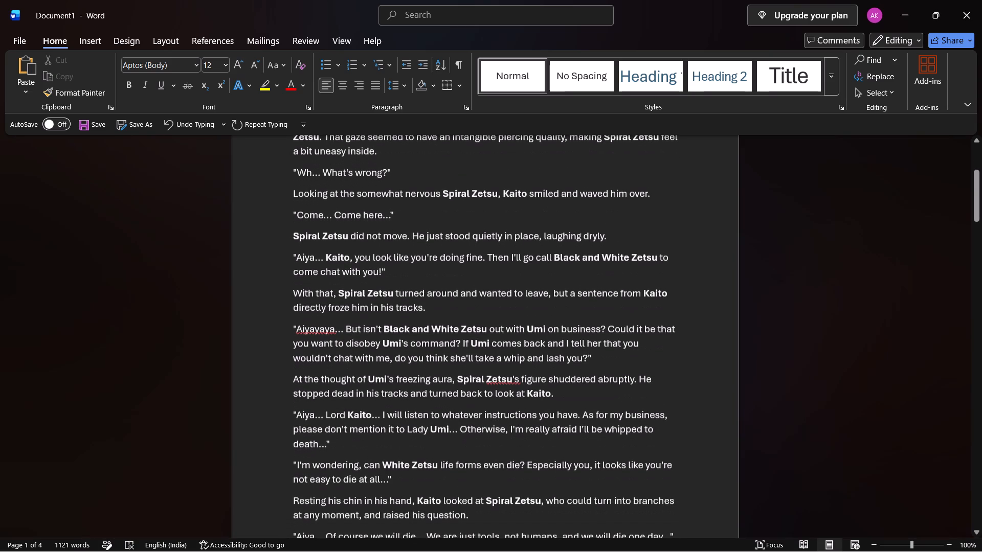
scroll(826, 324, "down", 2)
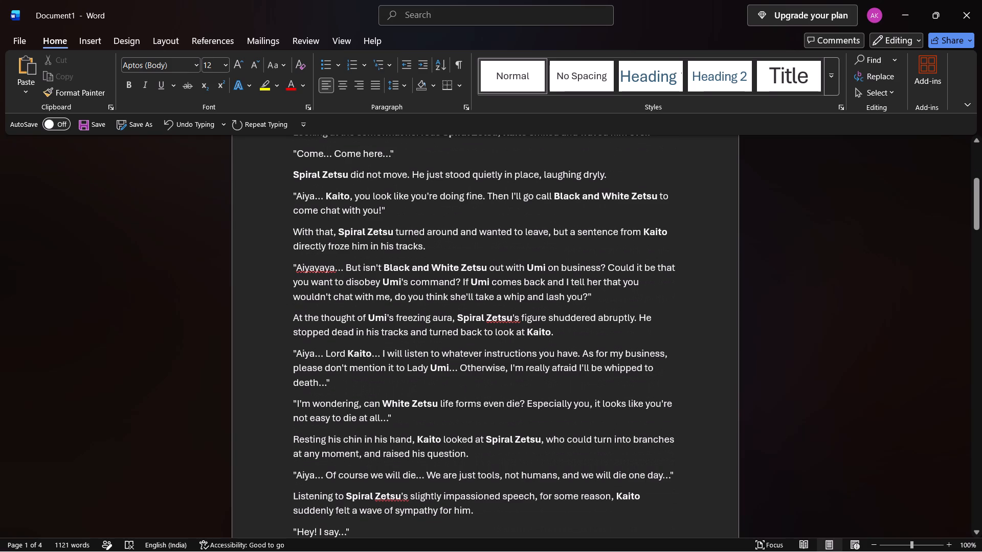
scroll(828, 326, "down", 1)
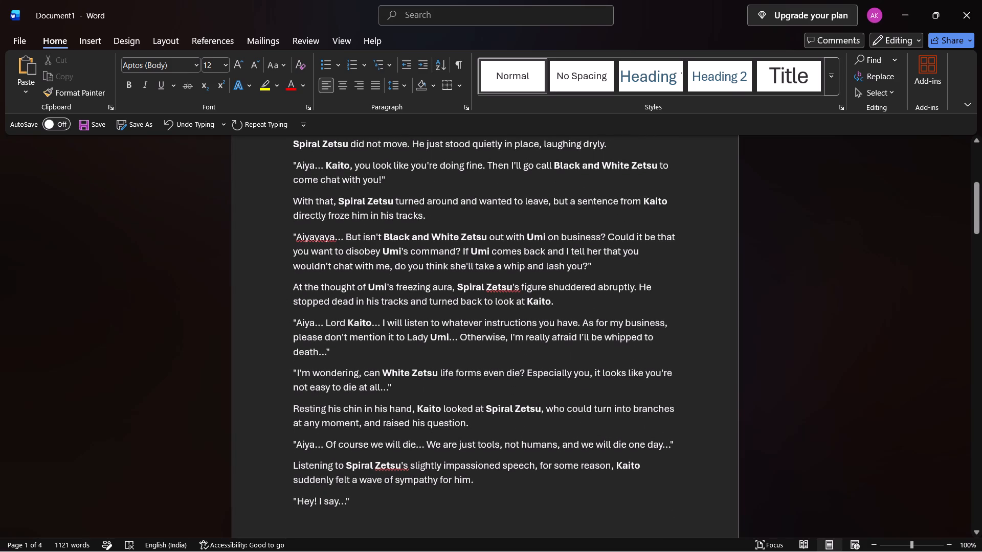
scroll(816, 329, "down", 1)
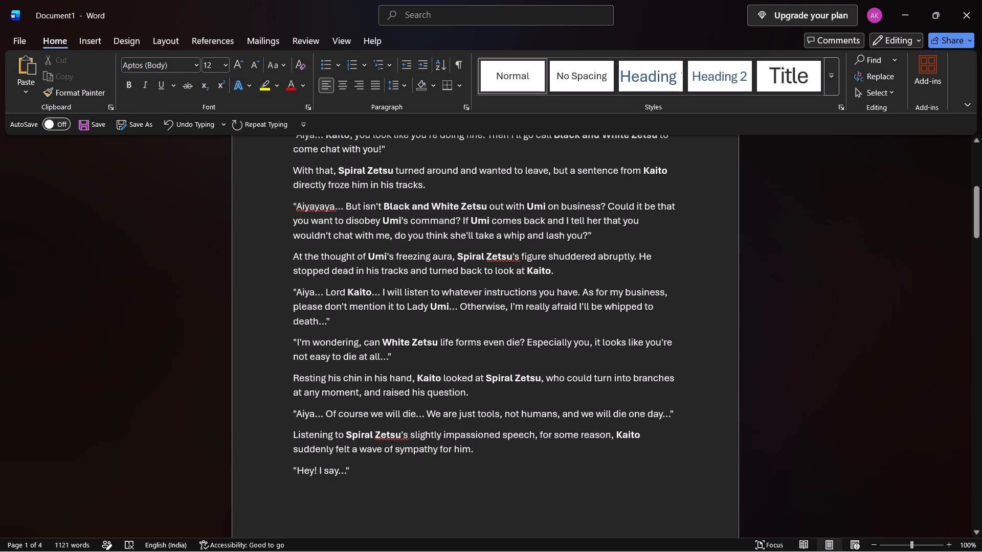
scroll(783, 330, "down", 1)
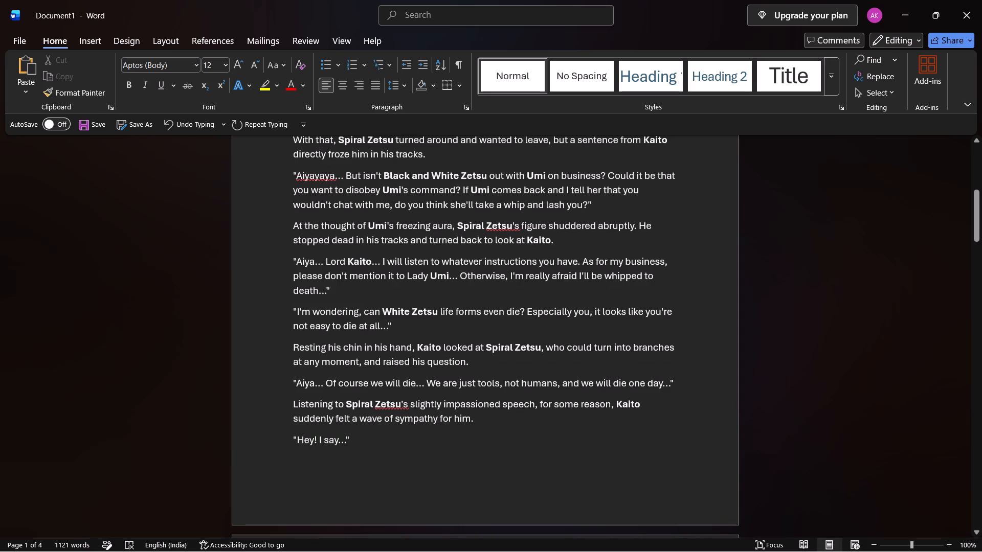
scroll(788, 327, "down", 8)
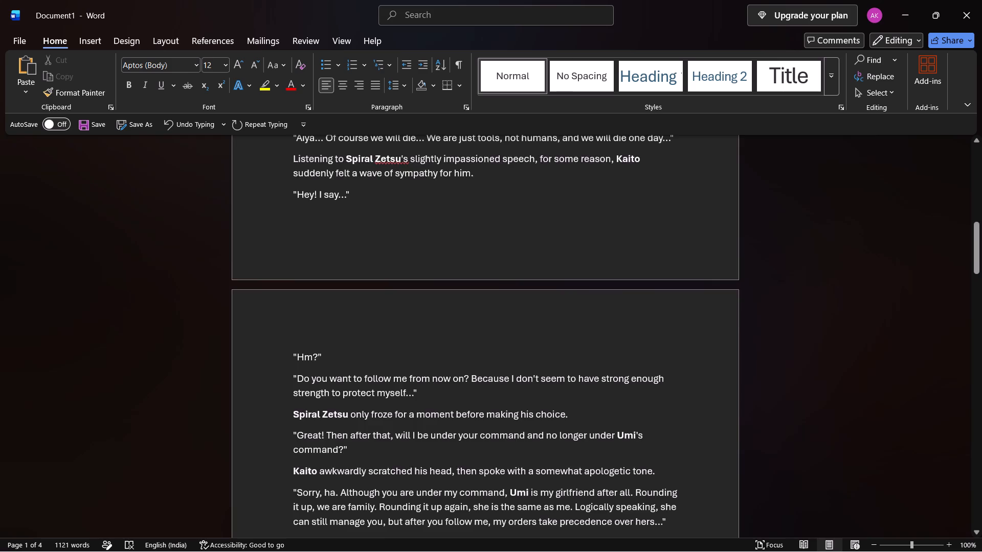
Proofread the second page of Chapter 77, from the "Hm?" line to the pet-name dialogue at its end.
scroll(800, 331, "down", 2)
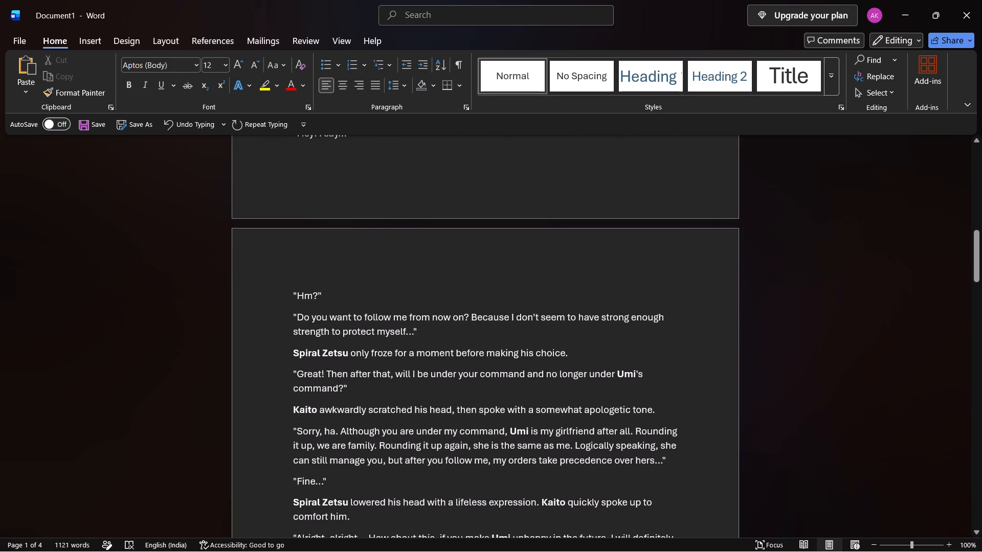
scroll(801, 331, "down", 2)
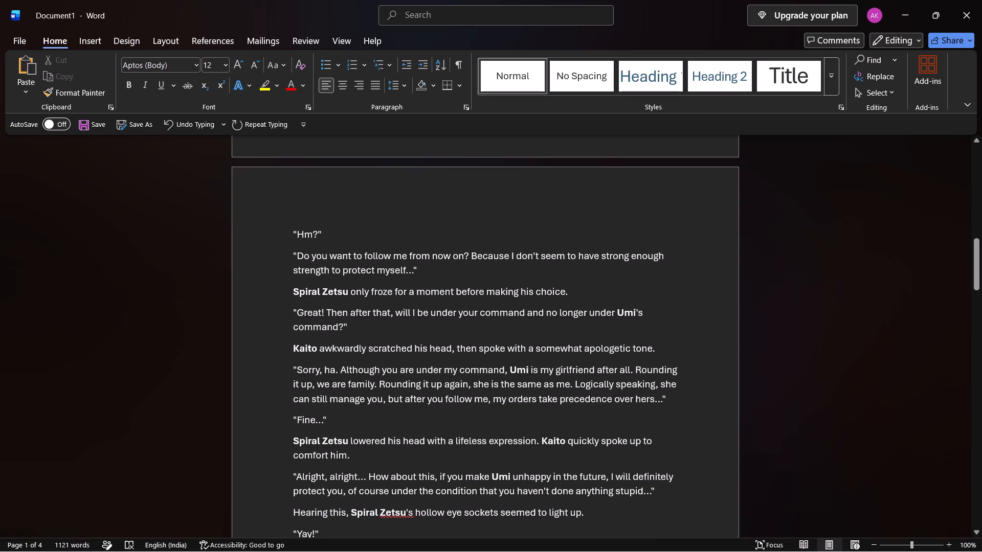
scroll(812, 354, "down", 1)
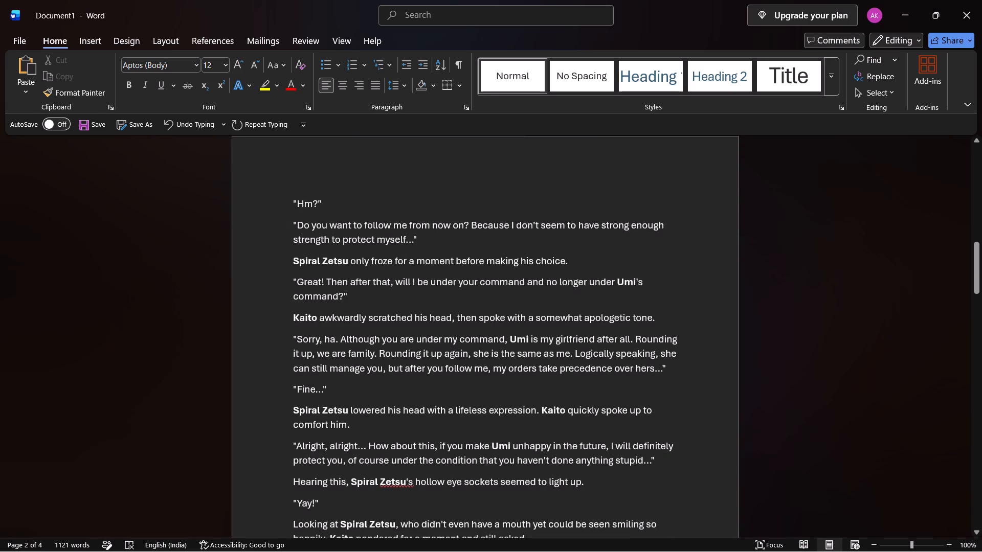
scroll(770, 331, "down", 2)
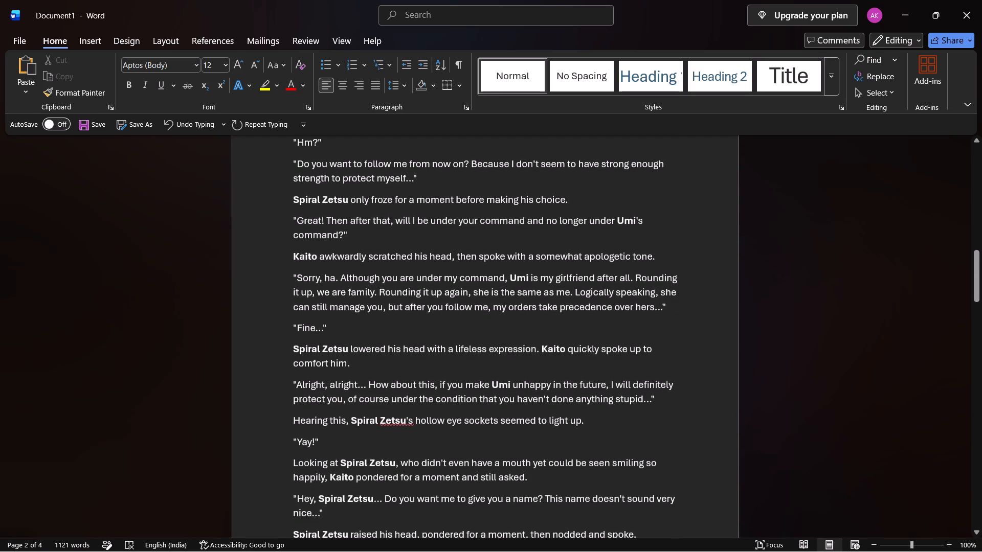
scroll(778, 335, "down", 3)
scroll(820, 344, "down", 1)
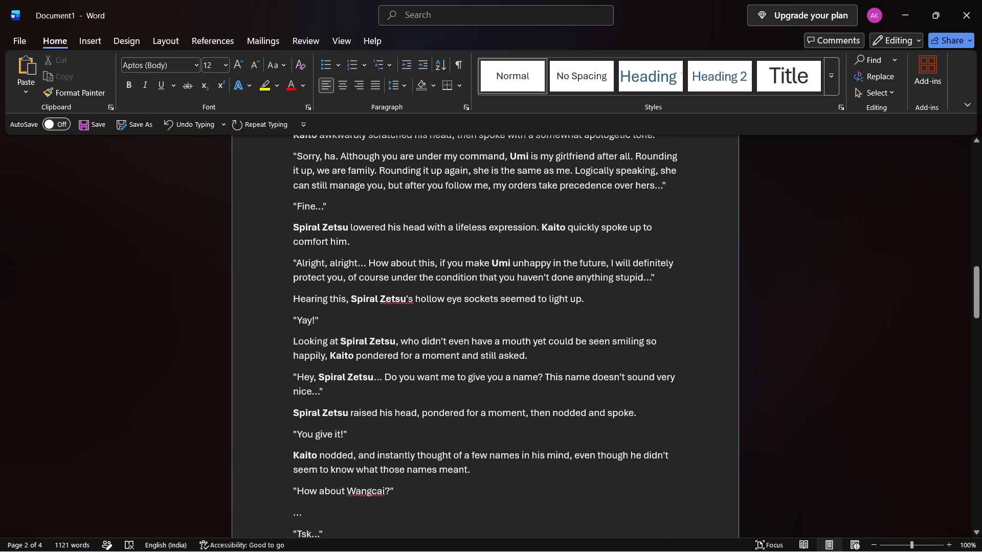
scroll(373, 490, "down", 4)
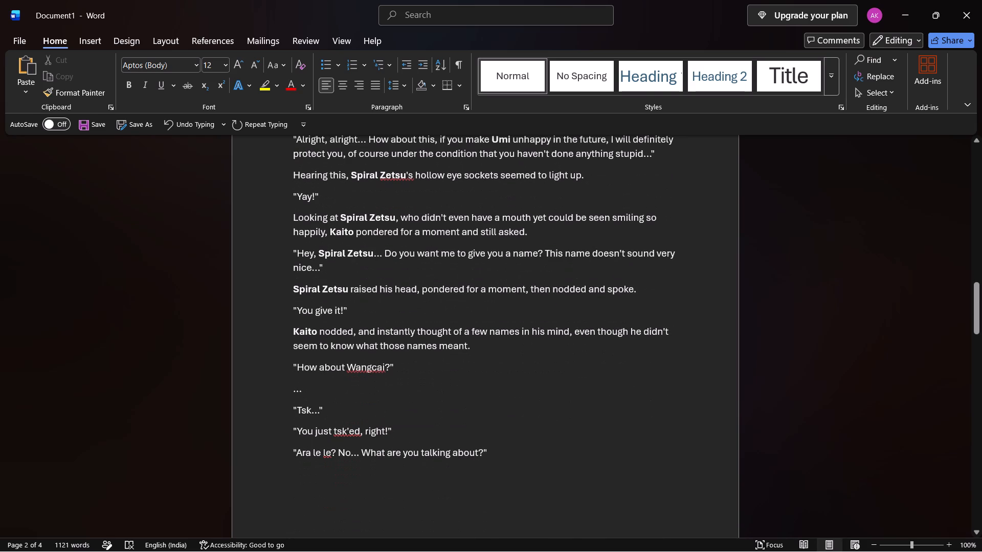
scroll(390, 387, "down", 1)
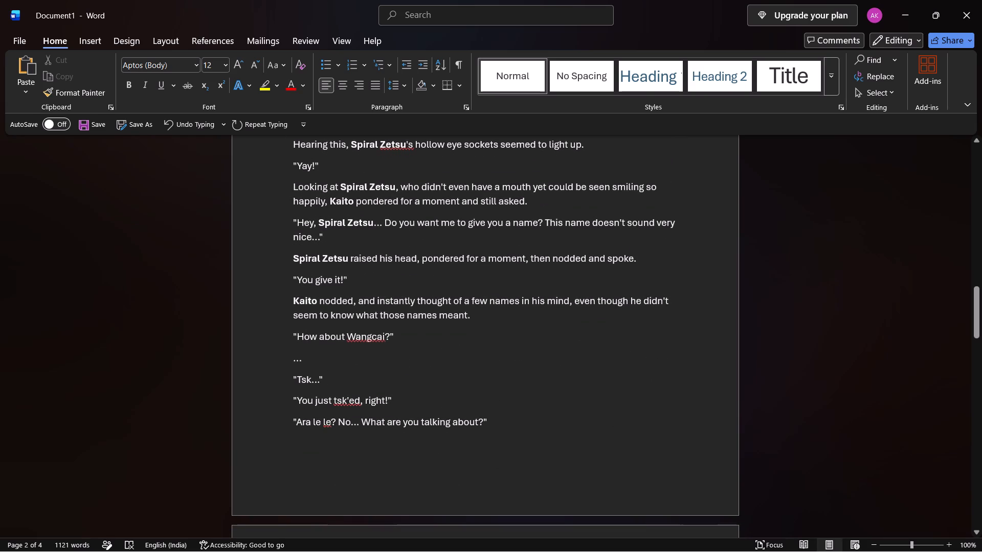
scroll(357, 406, "down", 6)
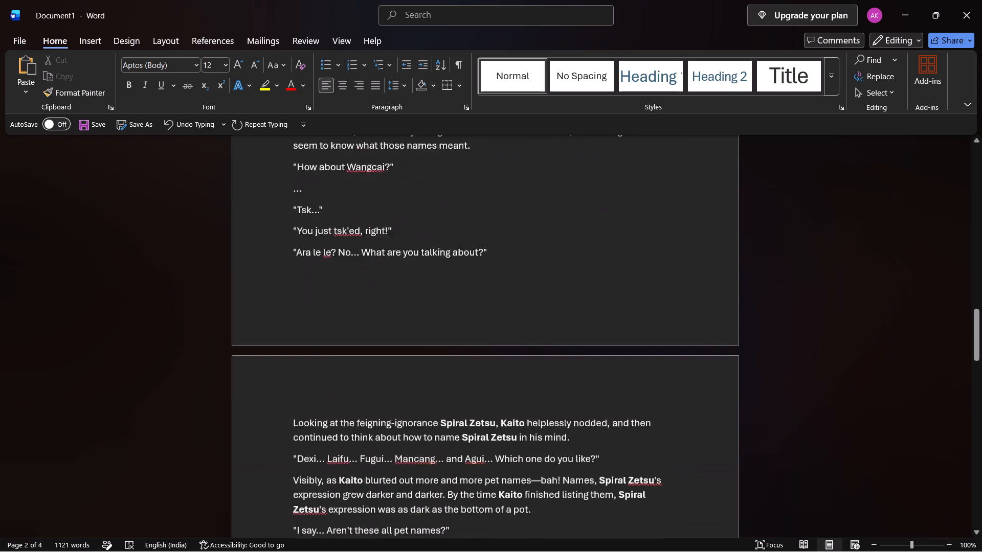
scroll(357, 407, "down", 1)
Replace the name "Wangcai" with "Shiro" in the "How about" dialogue line on page 2.
scroll(332, 353, "up", 4)
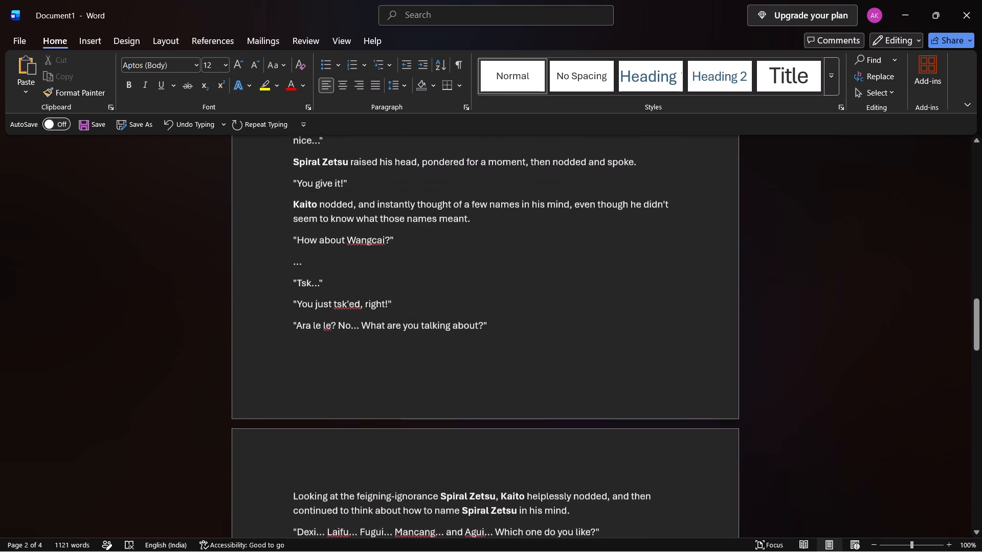
left_click(384, 249)
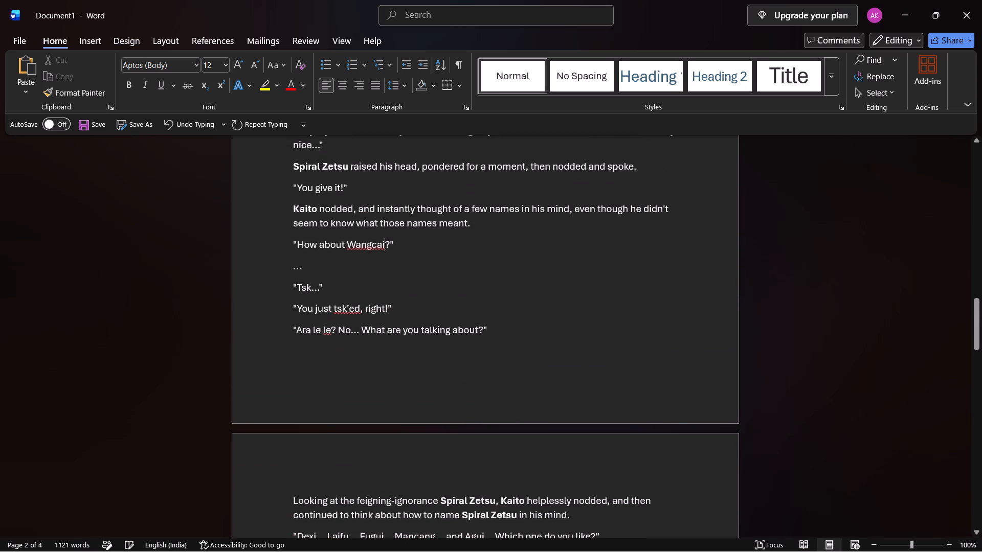
key("BackSpace")
key("BackSpace")
key("BackSpace")
key("BackSpace")
key("BackSpace")
key("BackSpace")
key("BackSpace")
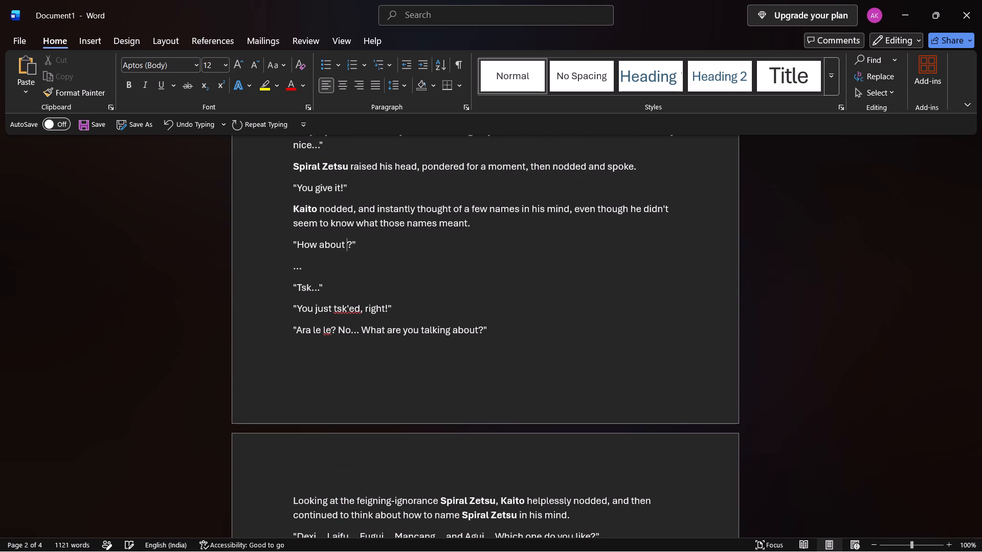
type("hiro")
Add the flagged word "tsk'ed" in the "You just tsk'ed, right!" line to the spelling dictionary.
right_click(353, 312)
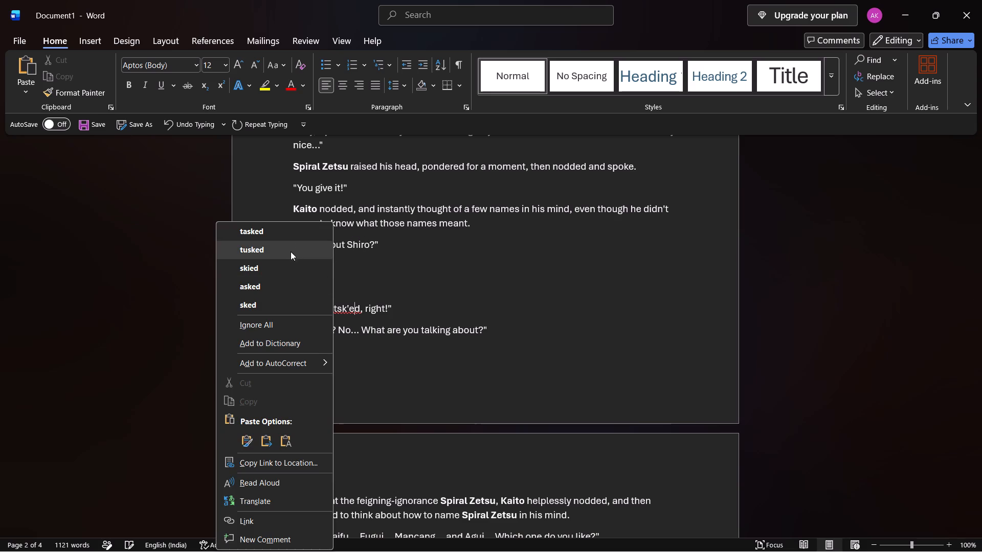
left_click(301, 342)
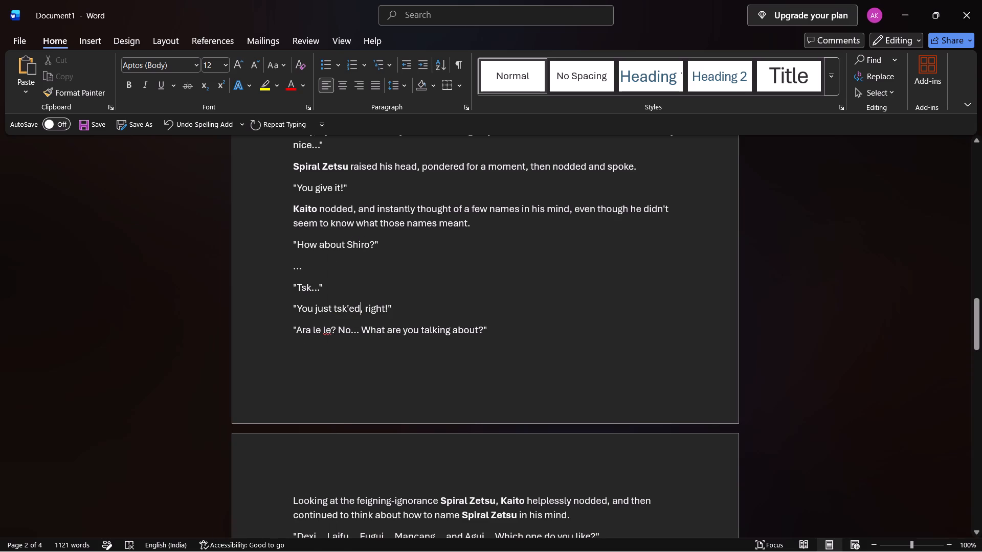
left_click(329, 332)
Replace "Dexi" with "kuro" as the first name in the "Which one do you like?" dialogue on page 3.
scroll(366, 371, "down", 4)
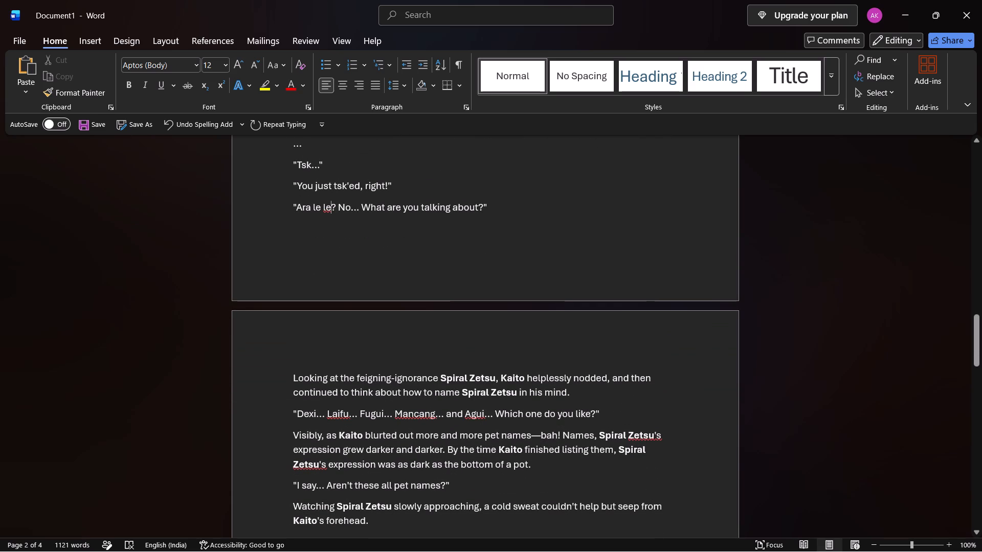
left_click(317, 416)
key("BackSpace")
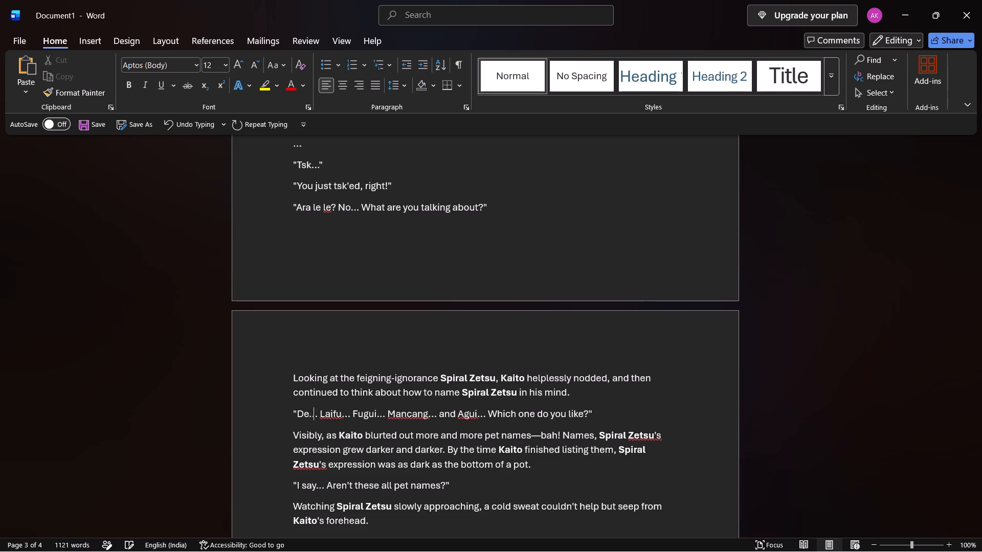
key("BackSpace")
key("BackSpace")
key("BackSpace")
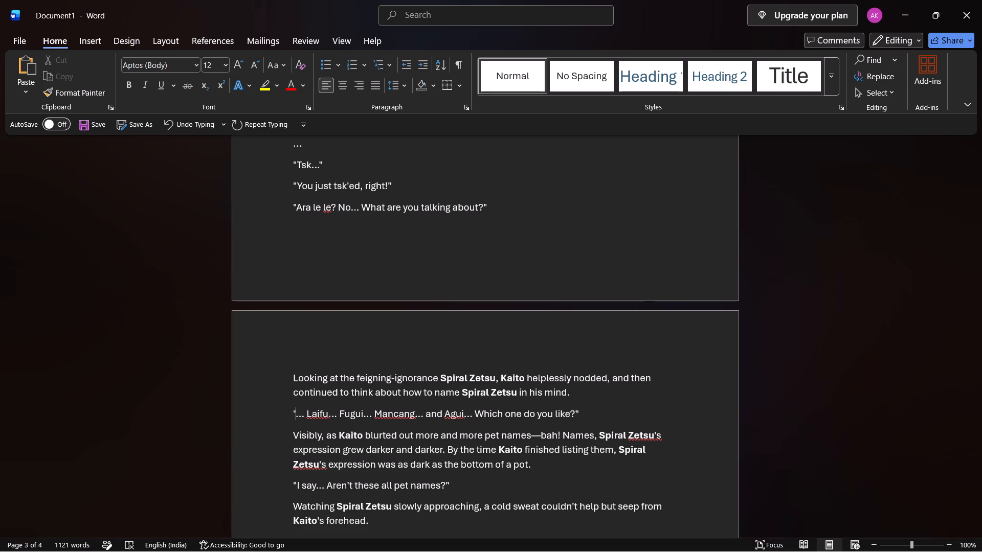
type("kuro")
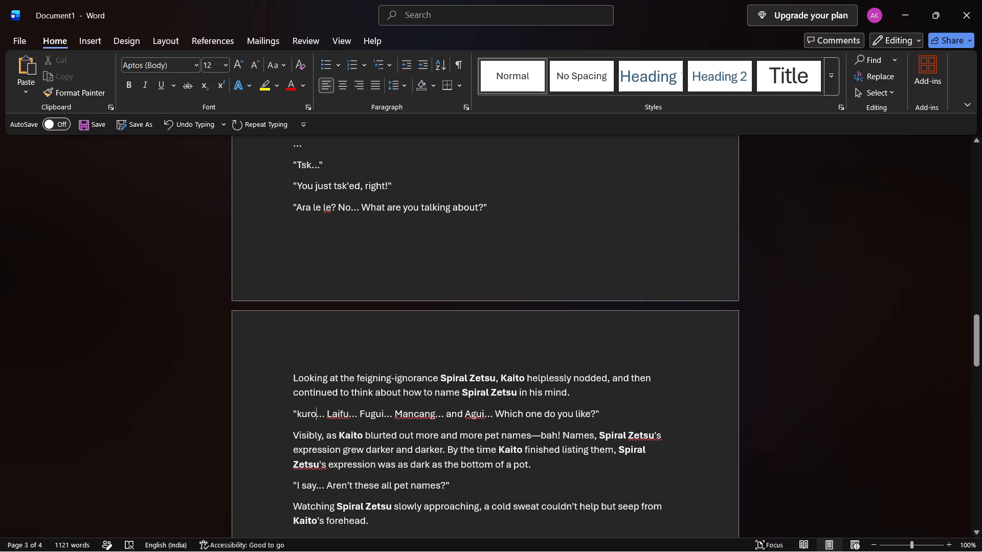
Replace "Laifu" with "mario" as the second name in the pet-name list on page 3.
left_click(347, 415)
key("BackSpace")
key("BackSpace")
key("BackSpace")
key("BackSpace")
key("BackSpace")
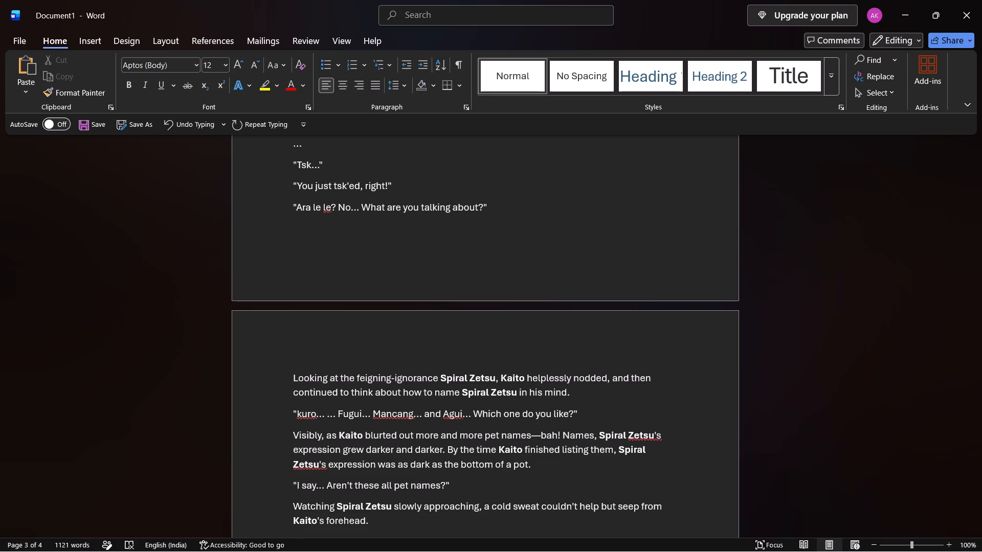
key("m")
key("a")
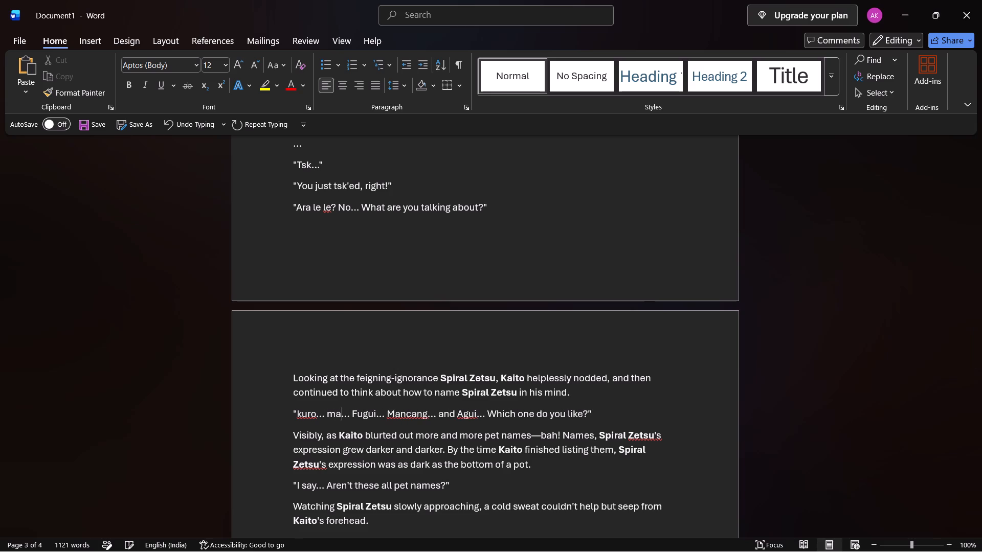
type("rio")
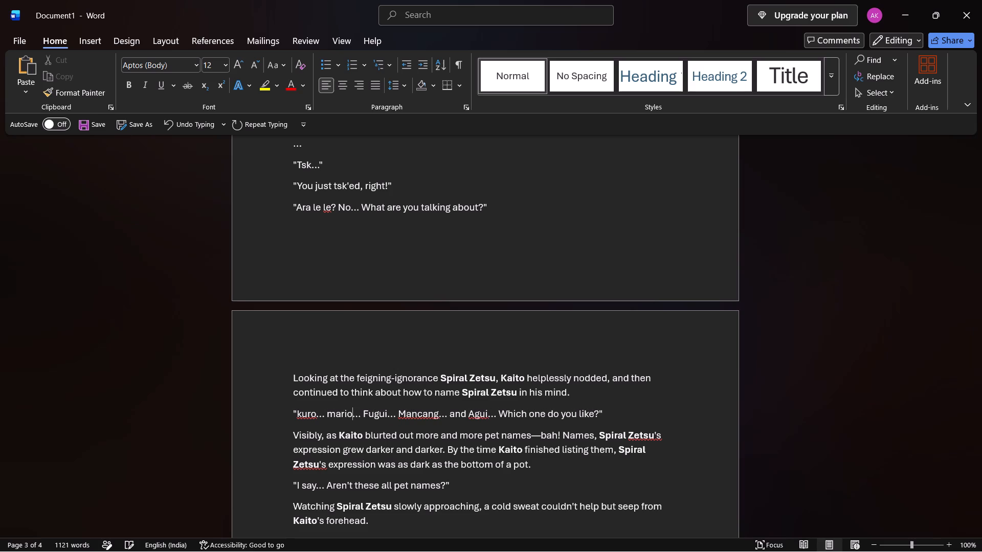
Capitalise the first two pet names on page 3 by applying the spelling suggestions "Kuro" and "Mario".
right_click(301, 418)
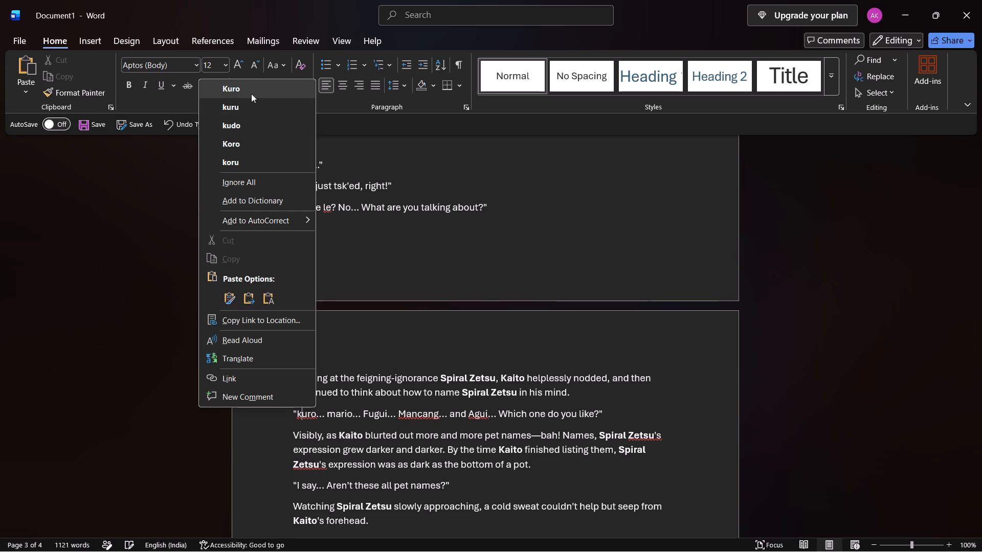
left_click(249, 94)
right_click(342, 412)
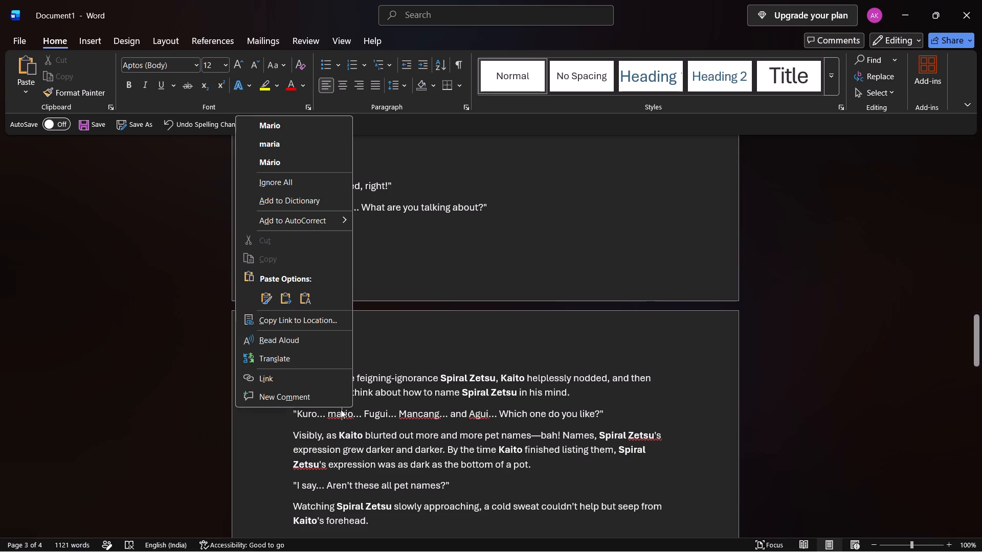
left_click(281, 122)
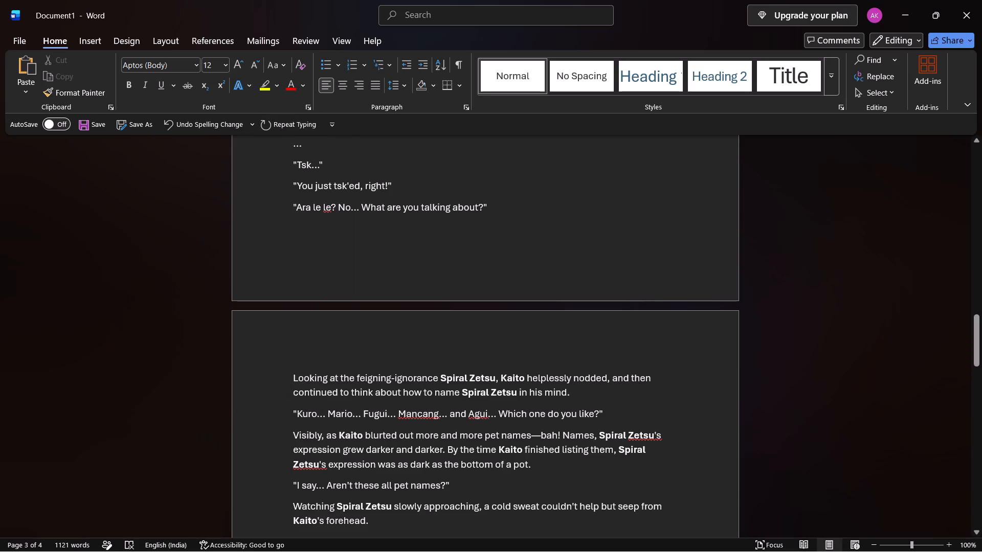
Replace the third pet name in the "Which one do you like?" dialogue with "Soki".
left_click(388, 415)
key("BackSpace")
key("BackSpace")
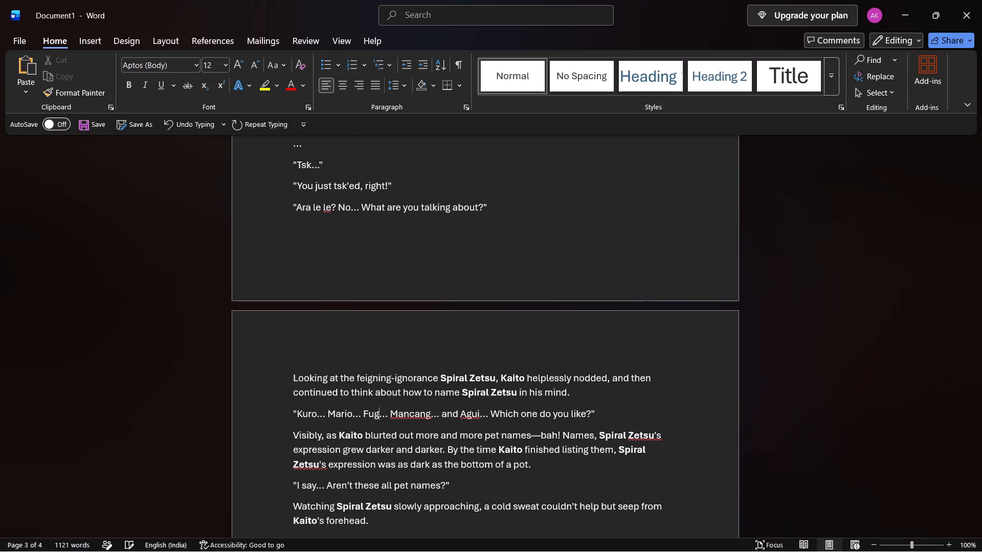
key("BackSpace")
key("BackSpace")
key("BackSpace")
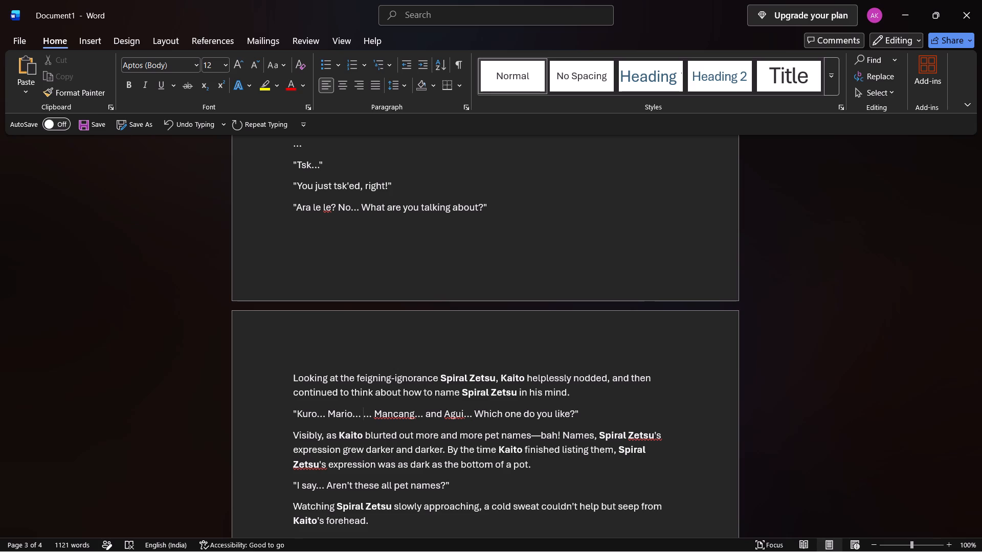
key("s")
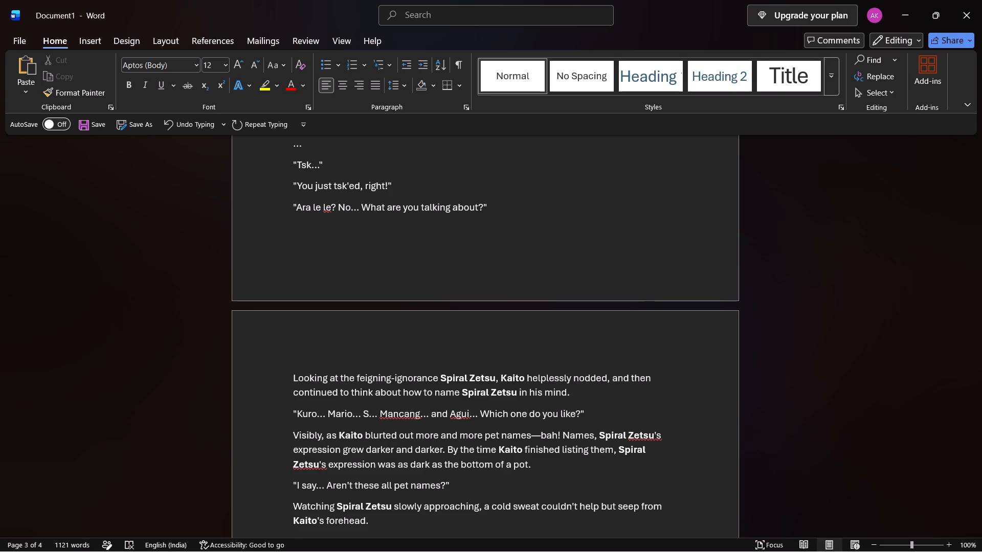
key("o")
type("ki")
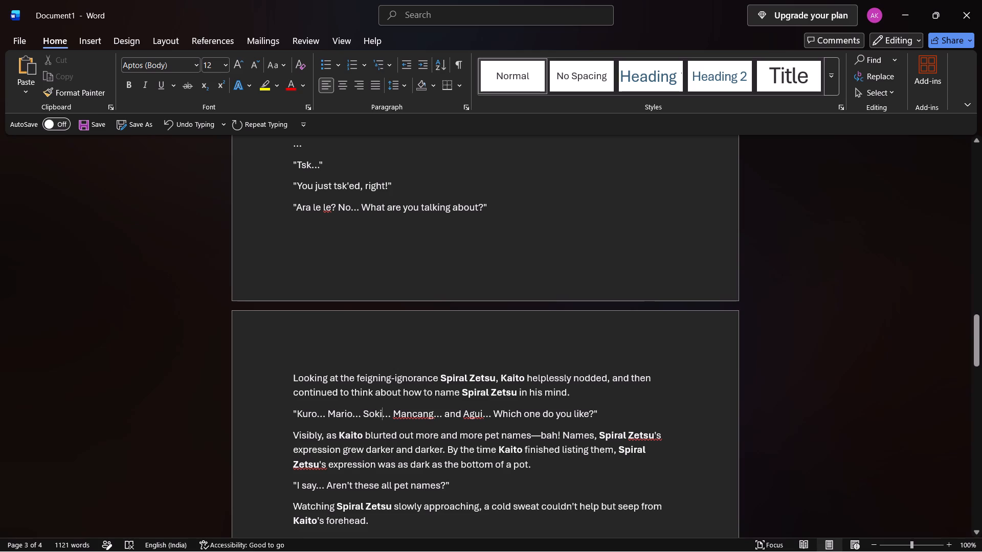
Replace the fourth pet name in the "Which one do you like?" dialogue with "Pang".
scroll(394, 399, "down", 1)
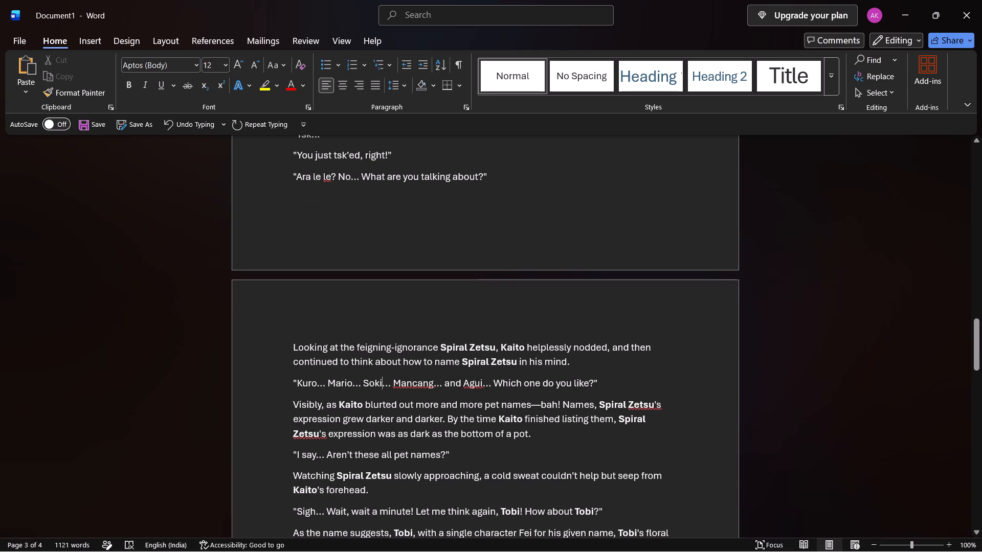
left_click(433, 385)
key("BackSpace")
key("BackSpace")
key("BackSpace")
key("BackSpace")
key("BackSpace")
key("BackSpace")
key("BackSpace")
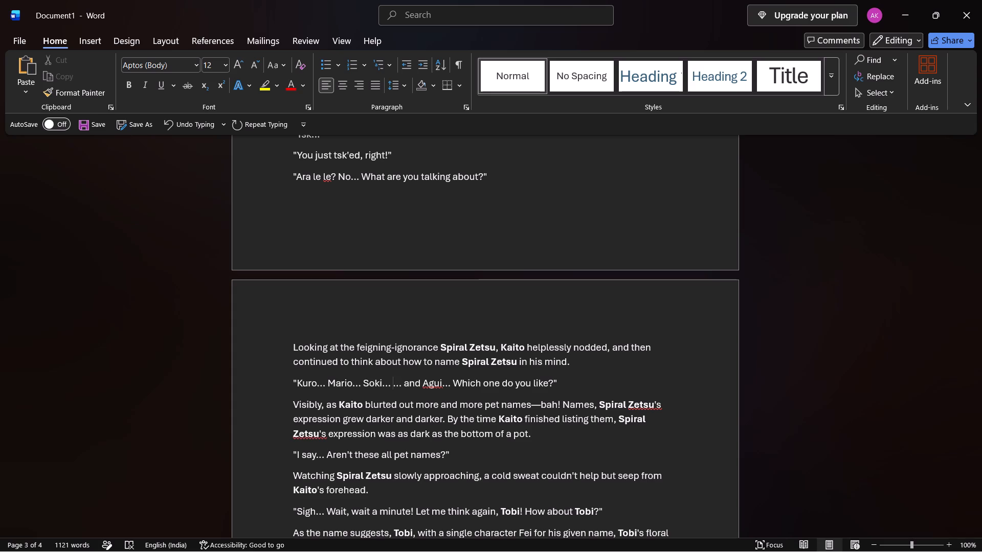
type("ang")
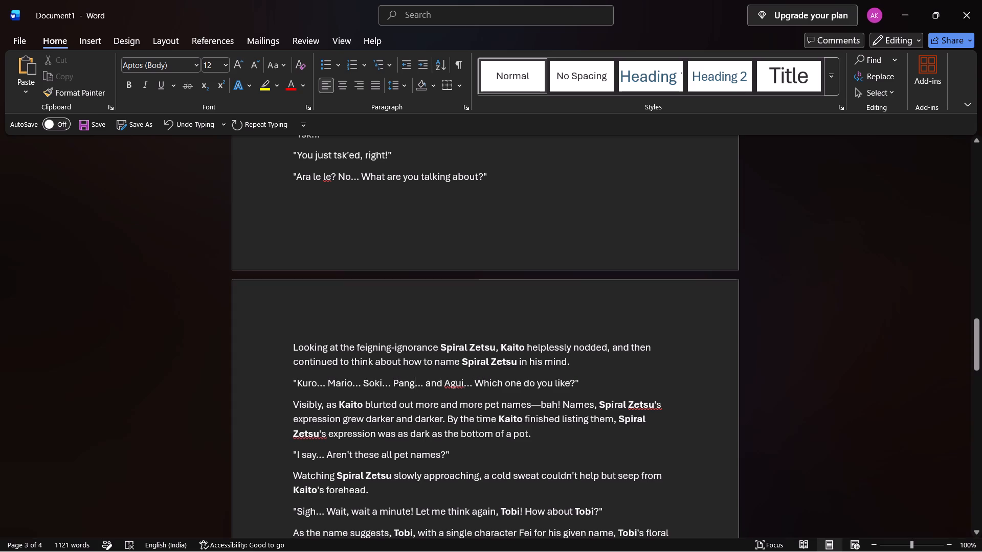
Replace the last pet name, after "and" in the "Which one do you like?" dialogue, with "Shoto".
left_click(463, 385)
key("BackSpace")
key("BackSpace")
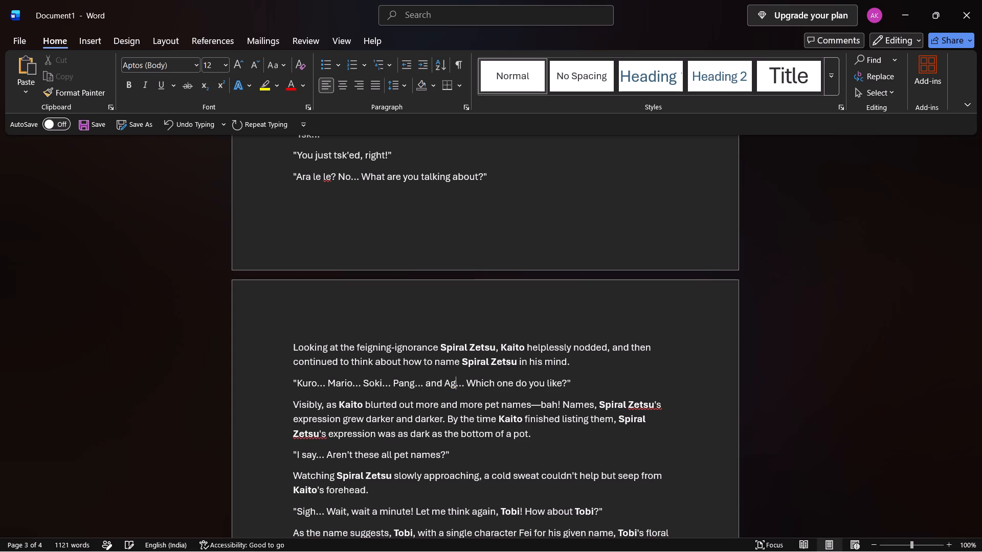
key("BackSpace")
key("BackSpace")
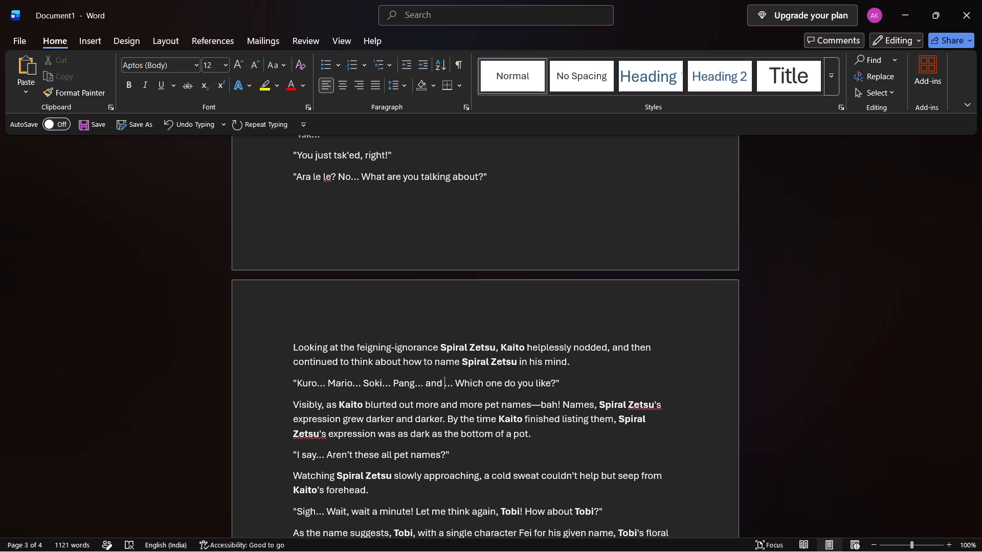
key("s")
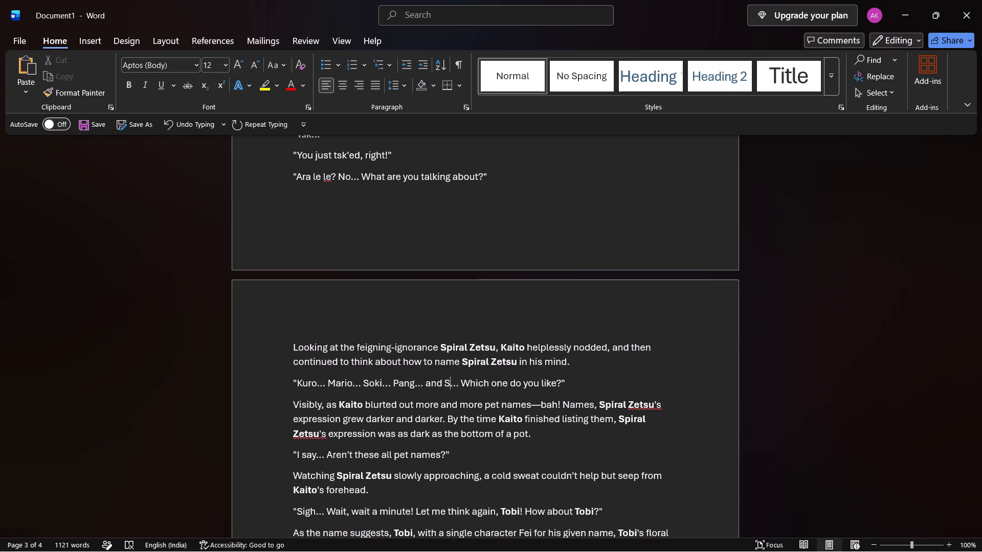
type("hoto")
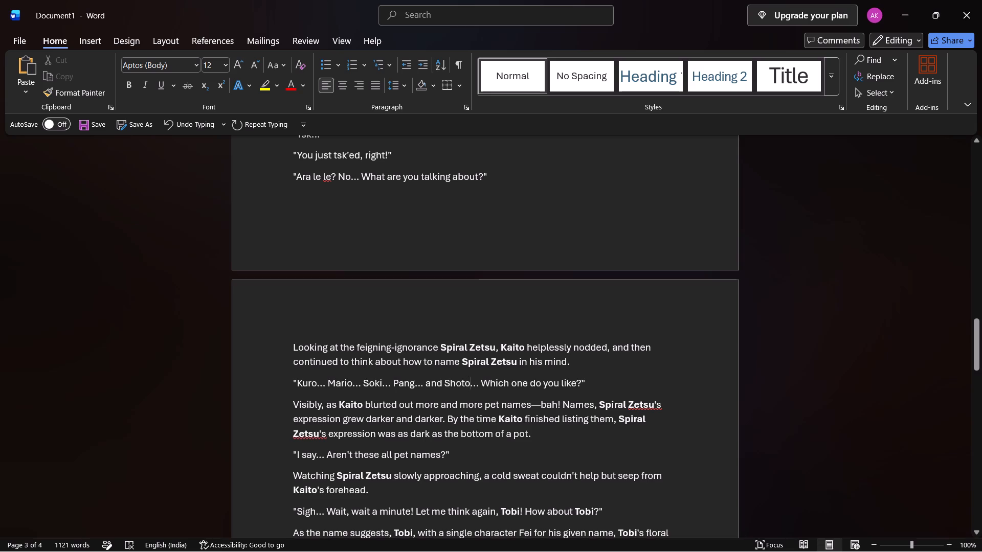
Replace both occurrences of "Spiral Zetsu's" with "Tobi" in the "movements suddenly stopped" paragraph.
scroll(731, 387, "down", 4)
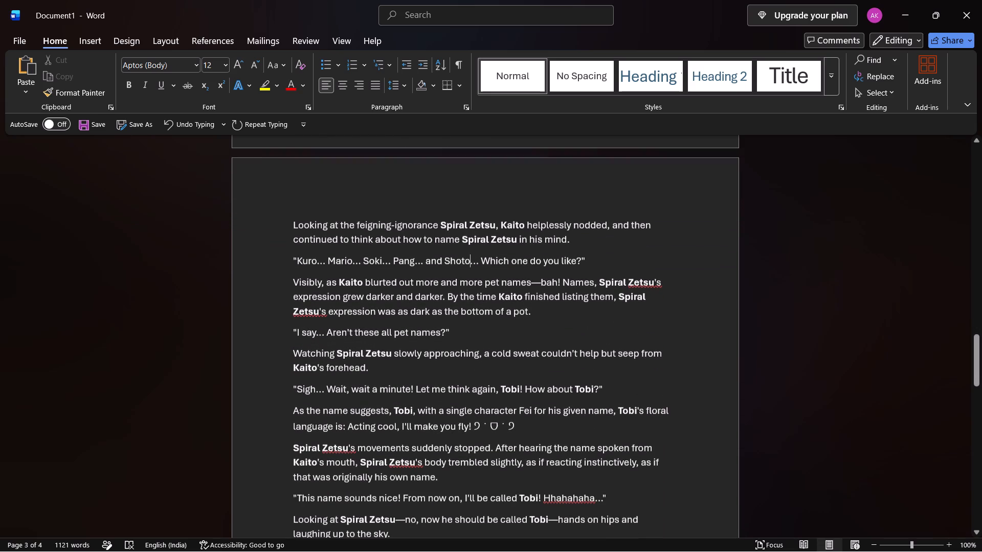
scroll(545, 433, "down", 2)
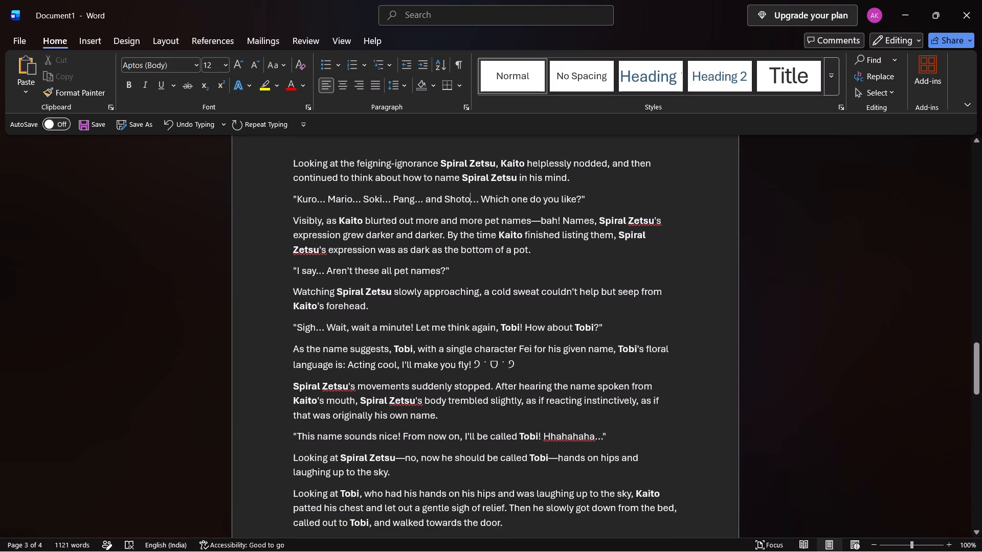
left_click_drag(294, 386, 350, 385)
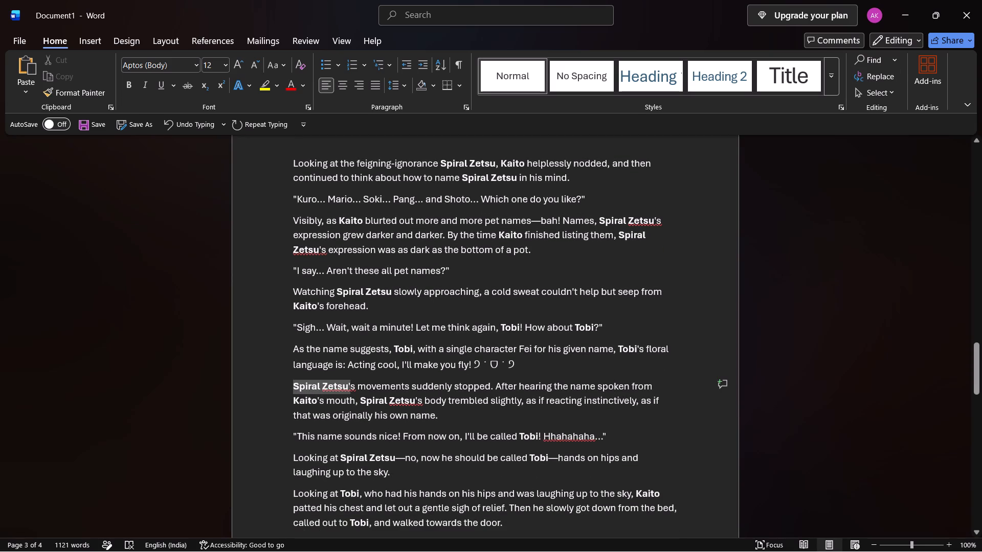
left_click_drag(350, 385, 353, 384)
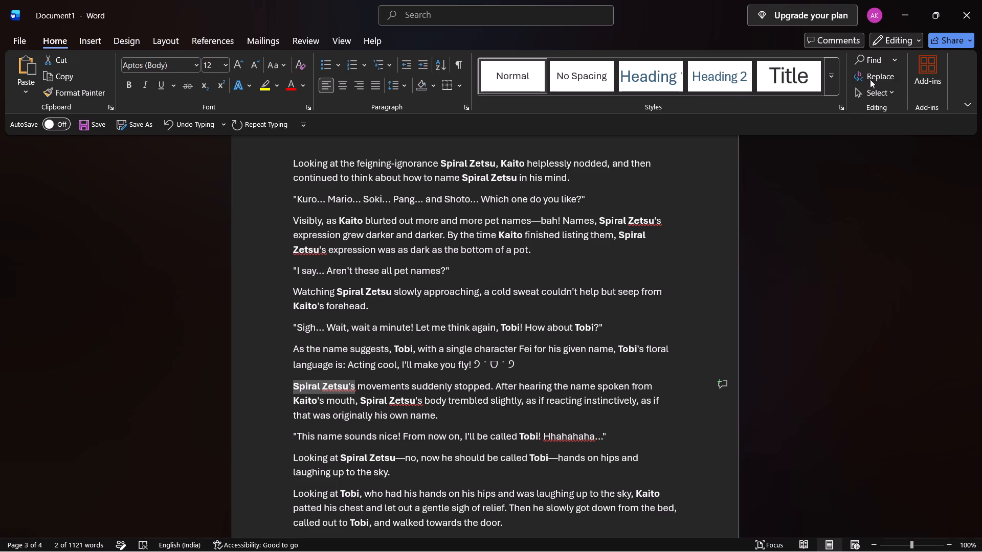
left_click(870, 78)
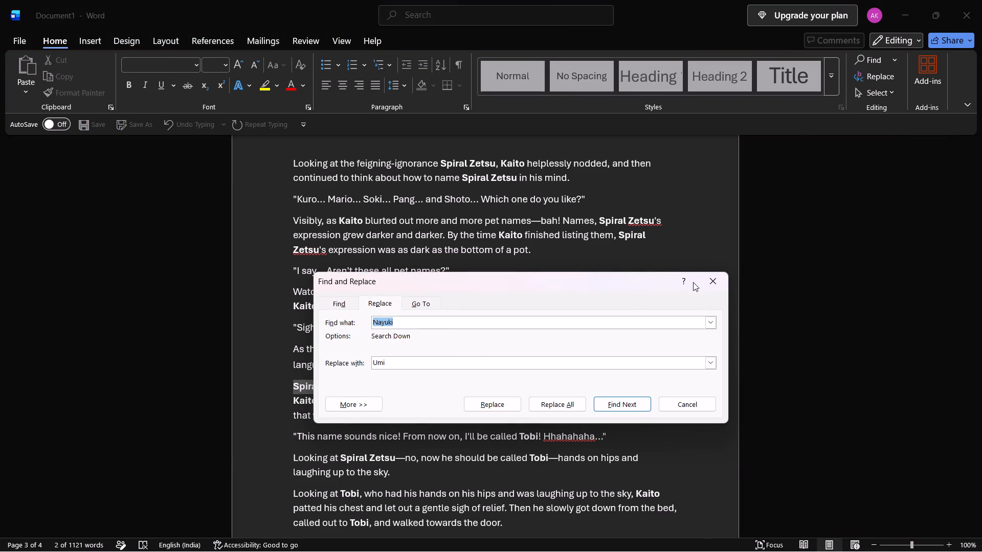
left_click(718, 276)
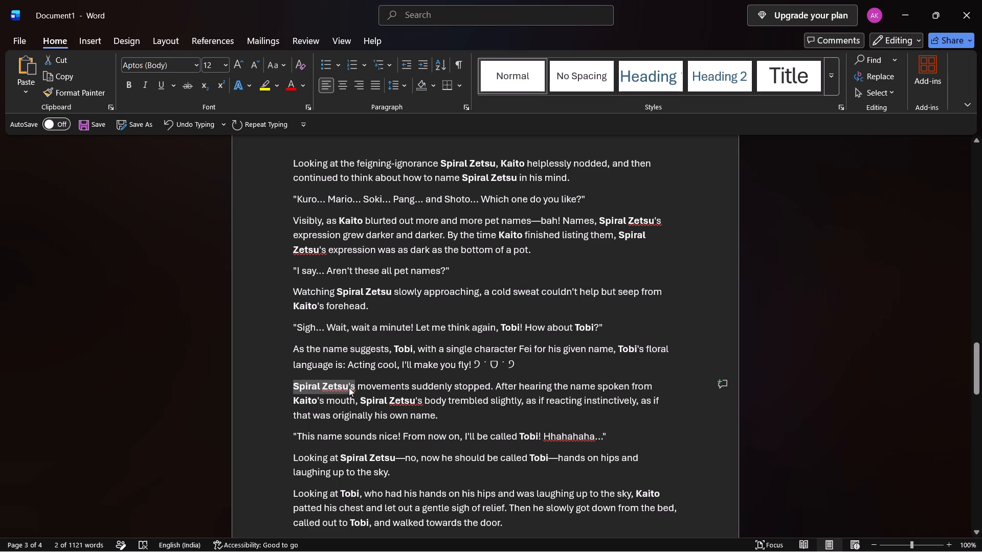
type("obi")
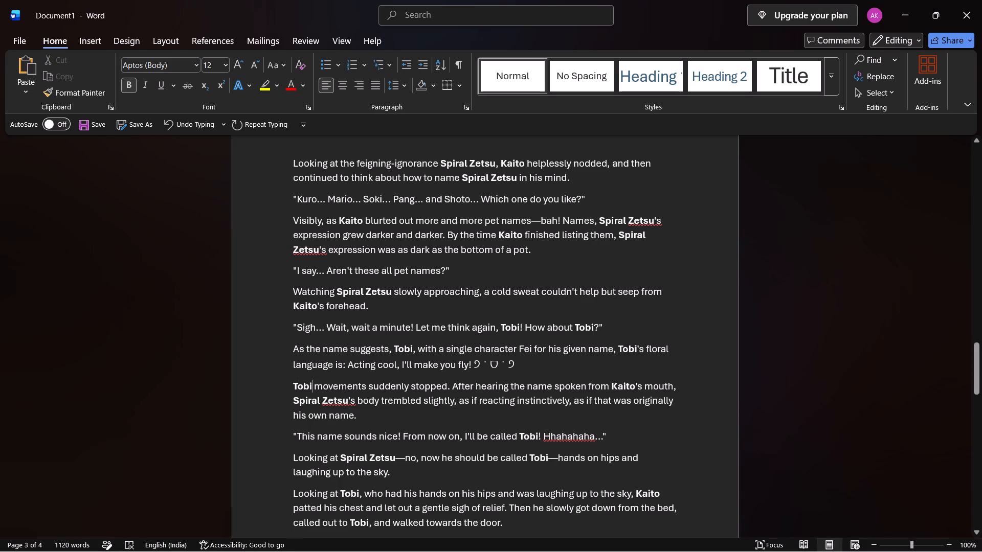
left_click_drag(295, 399, 337, 399)
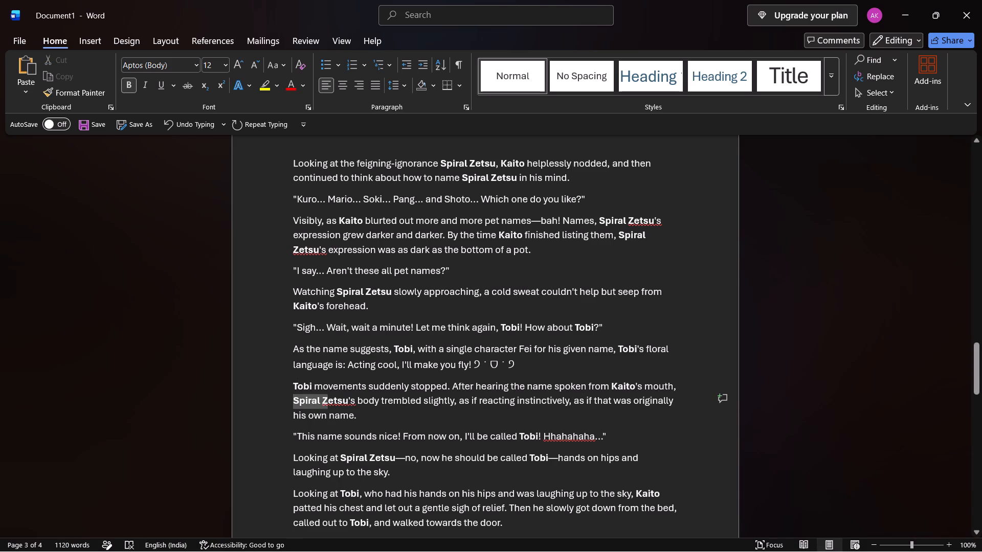
left_click_drag(337, 399, 353, 400)
type("obi")
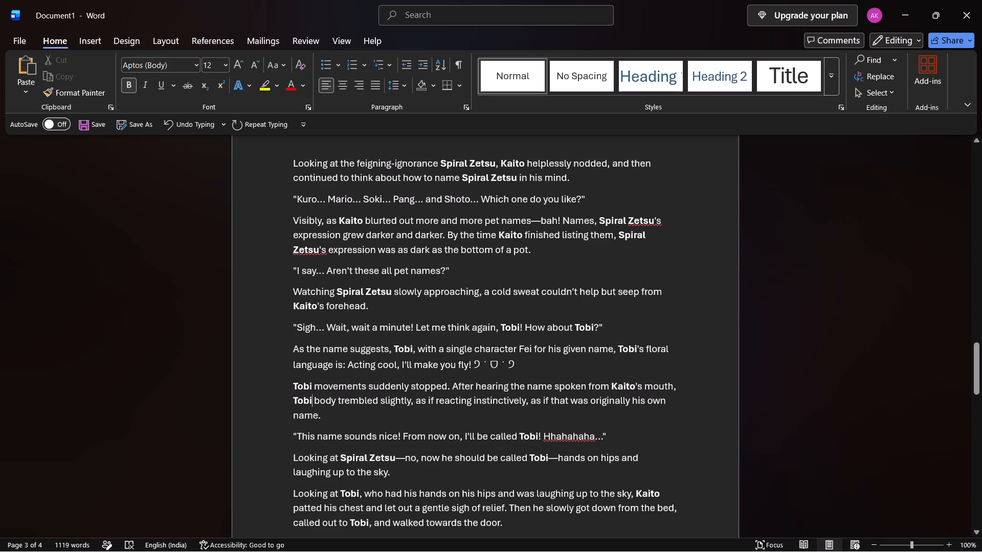
Correct "Hanzou" to "Hanzo" in the paragraph about the cliff near the Hidden Rain Village.
scroll(647, 420, "down", 2)
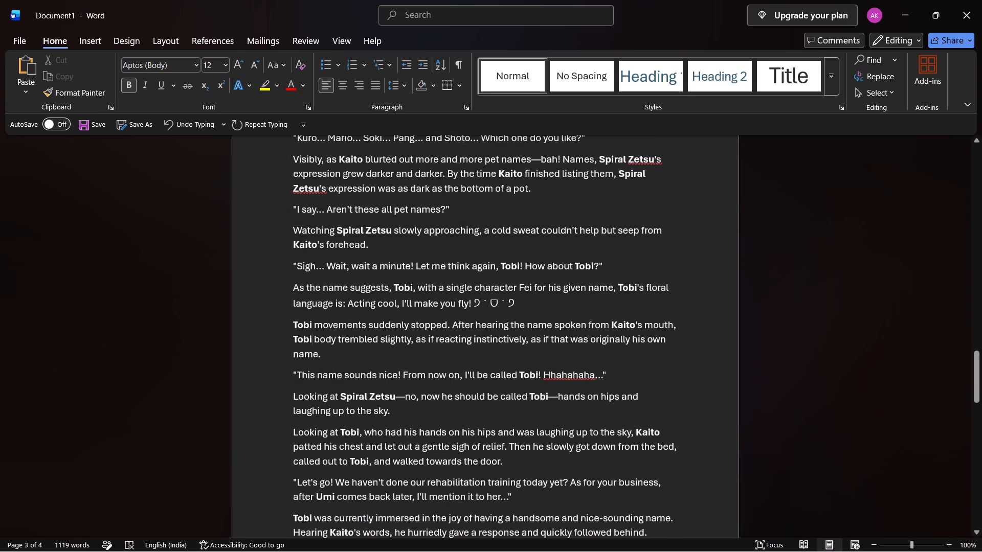
scroll(723, 419, "down", 2)
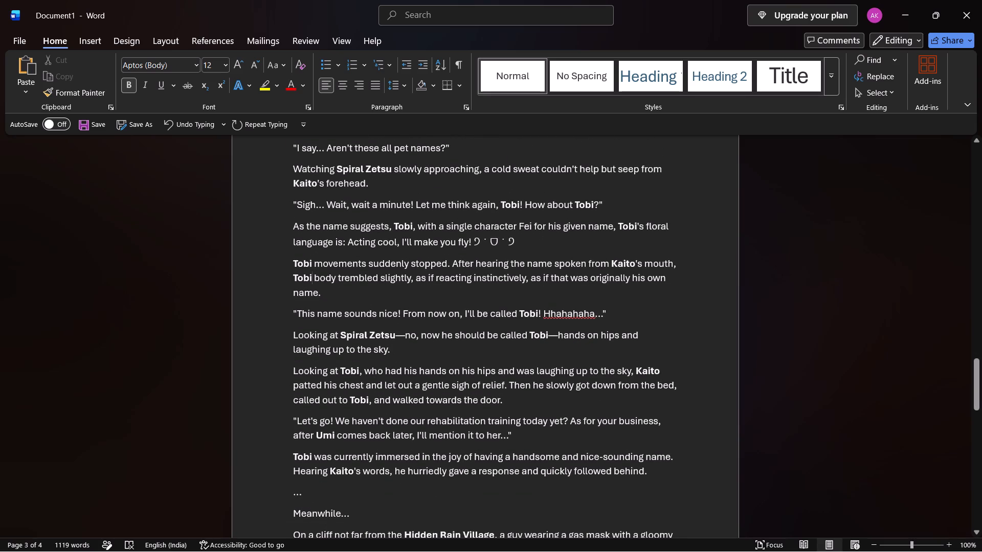
scroll(799, 446, "down", 5)
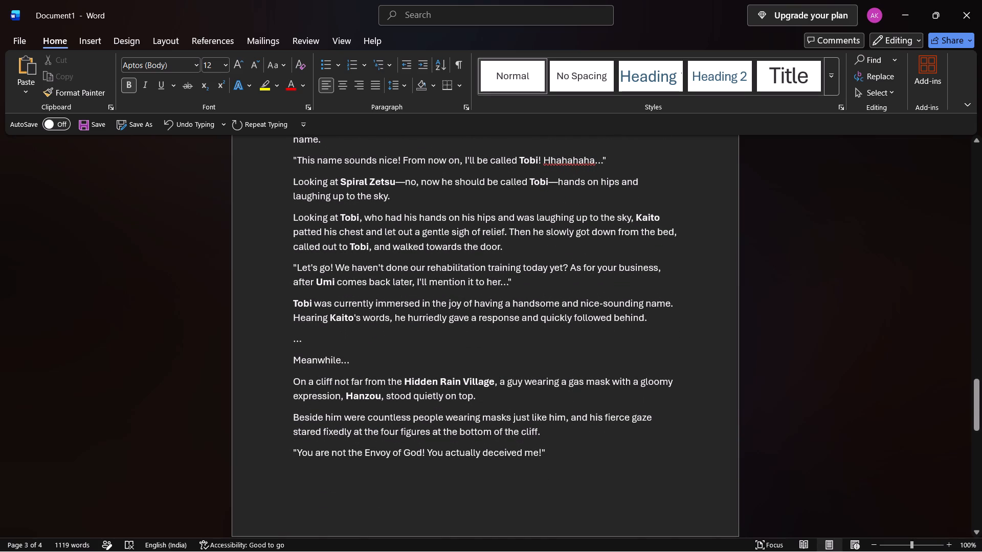
left_click(376, 398)
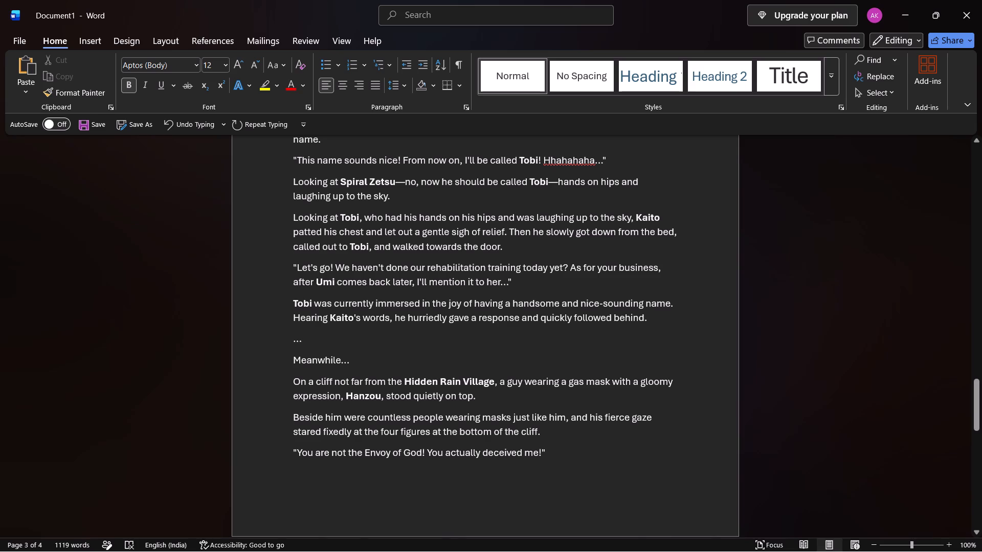
left_click(380, 396)
key("BackSpace")
Correct "Hanzou" to "Hanzo" in the "Tsk..." dialogue and the "angrily roared" line at the start of the last page.
scroll(808, 365, "down", 7)
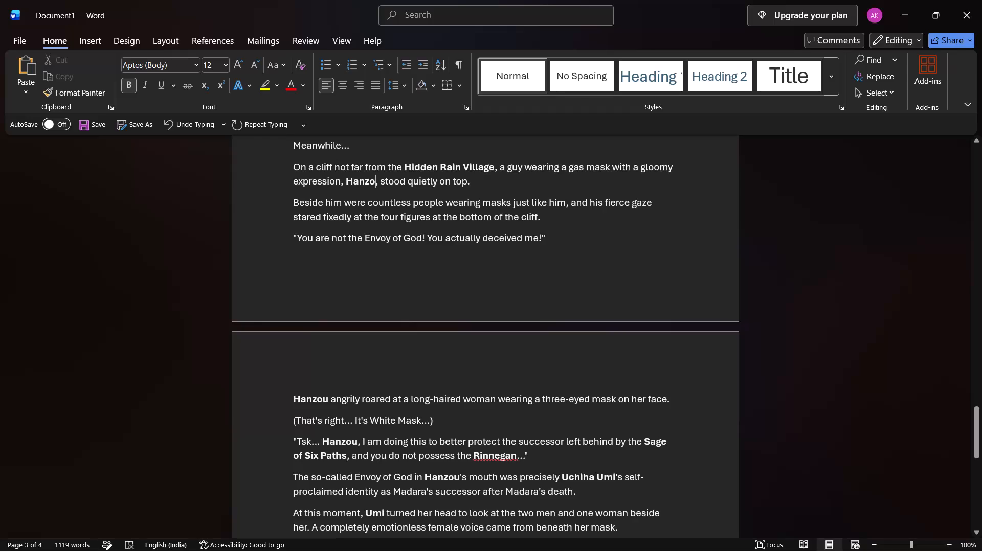
left_click(357, 442)
key("BackSpace")
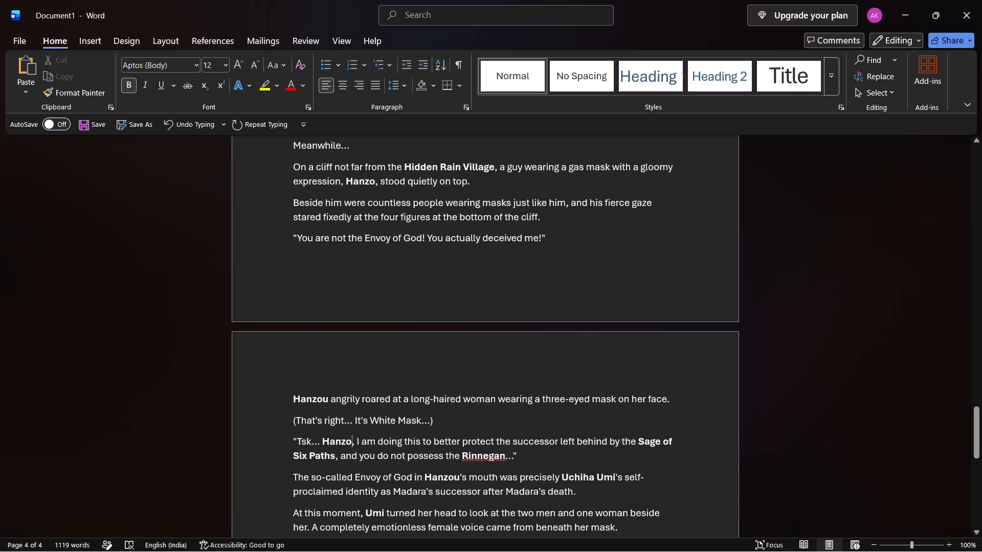
left_click(327, 399)
key("BackSpace")
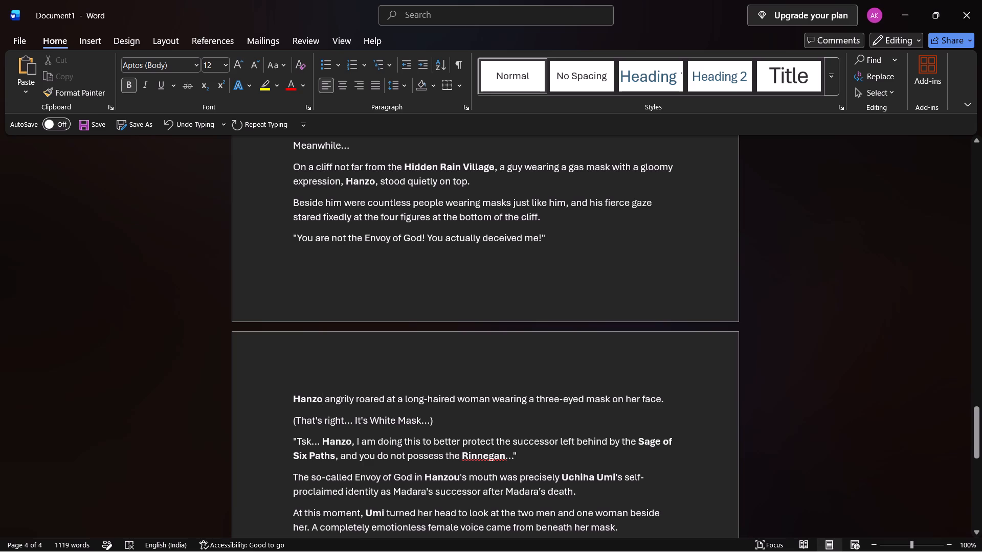
Correct "Hanzou" to "Hanzo" in the "Look... Yahiko, I said before" dialogue.
scroll(355, 407, "down", 1)
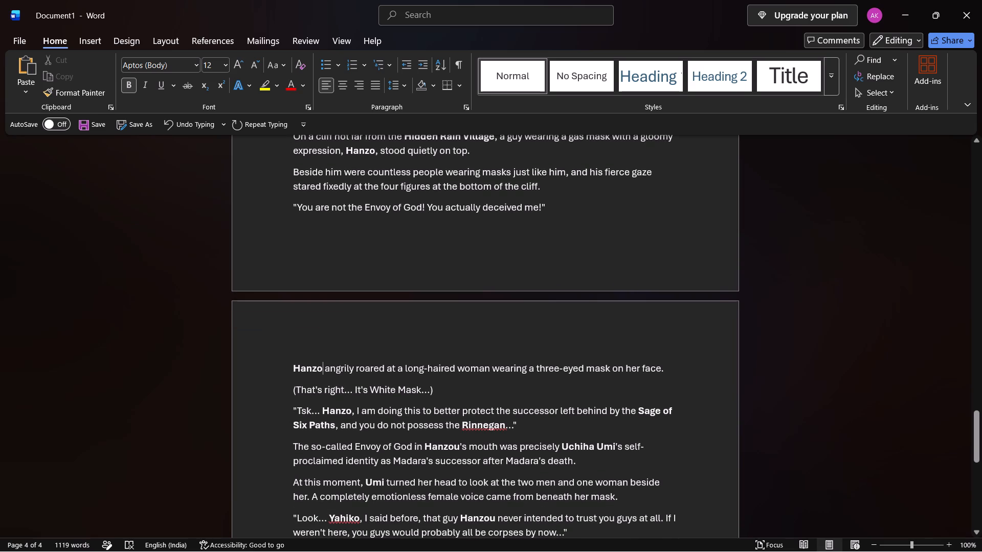
scroll(314, 427, "down", 1)
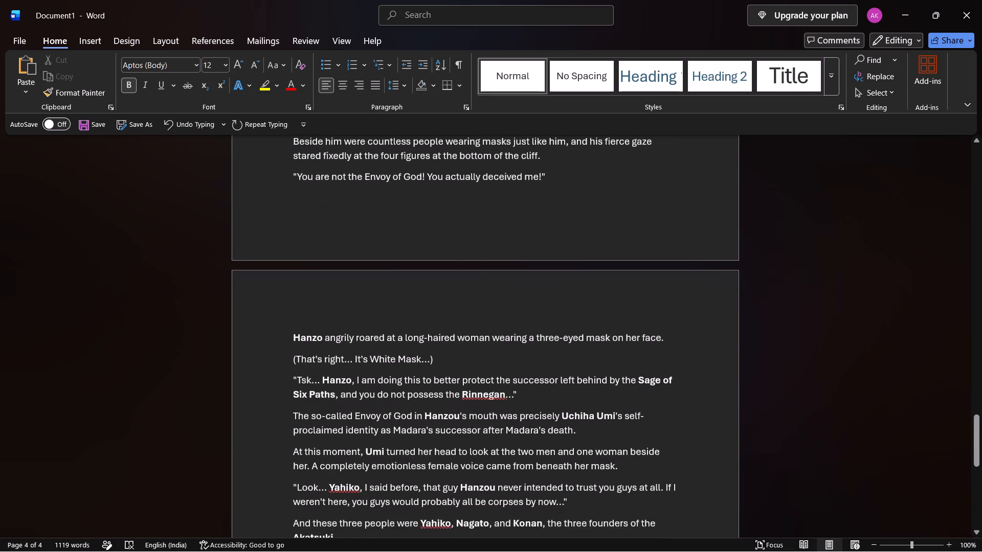
scroll(312, 429, "down", 1)
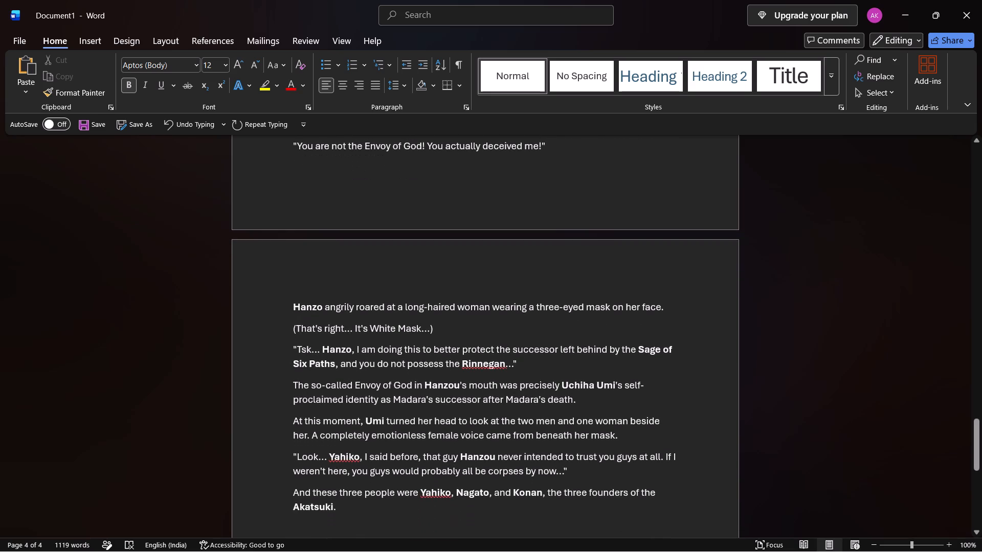
left_click(495, 457)
key("BackSpace")
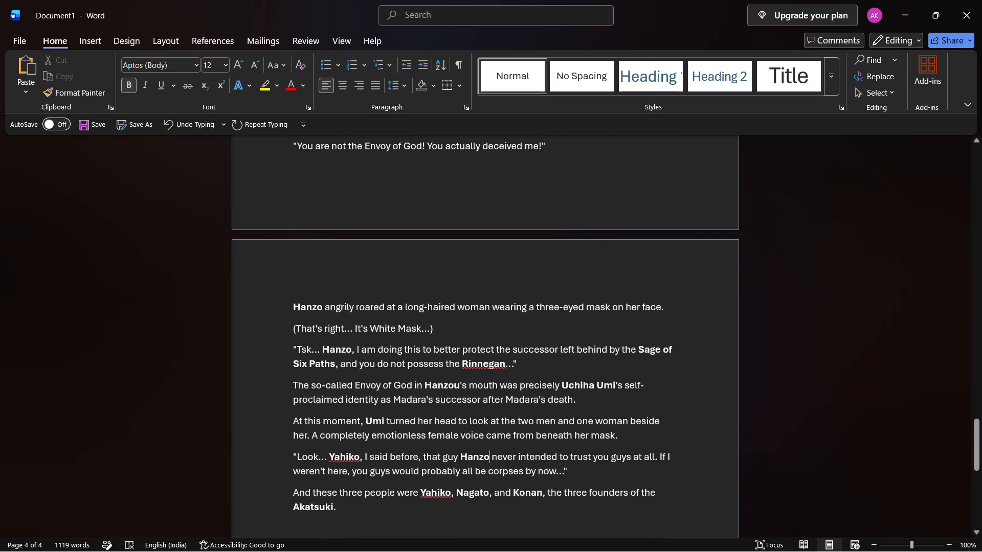
Add "Yahiko" in the "Look..." dialogue to the spelling dictionary.
right_click(346, 457)
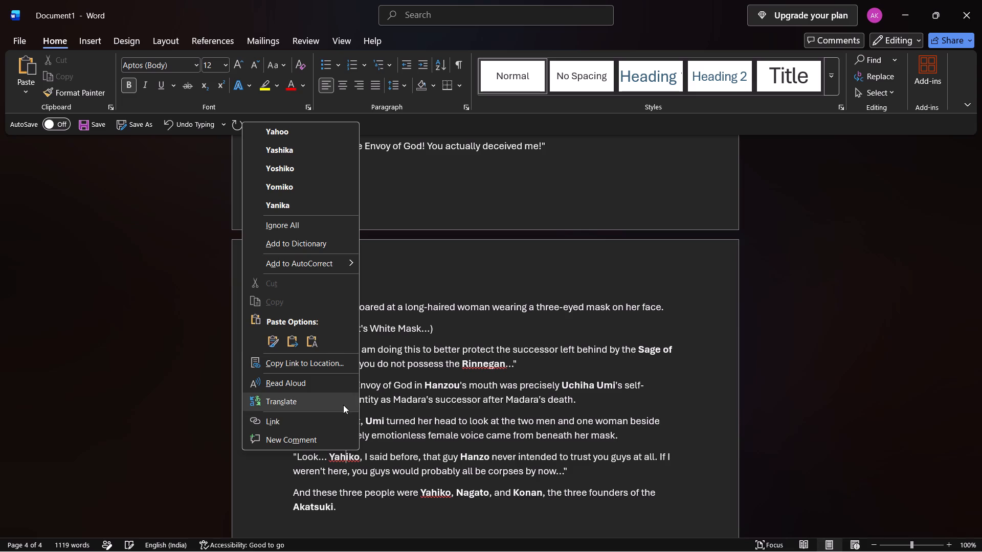
left_click(311, 247)
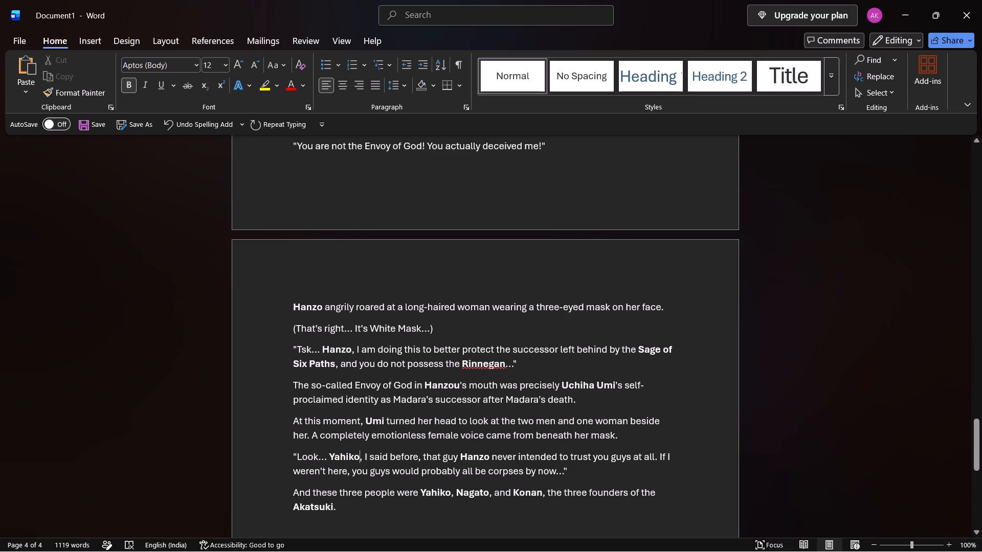
Correct "Hanzou's" to "Hanzo's" in the "so-called Envoy of God" paragraph.
left_click(460, 385)
key("BackSpace")
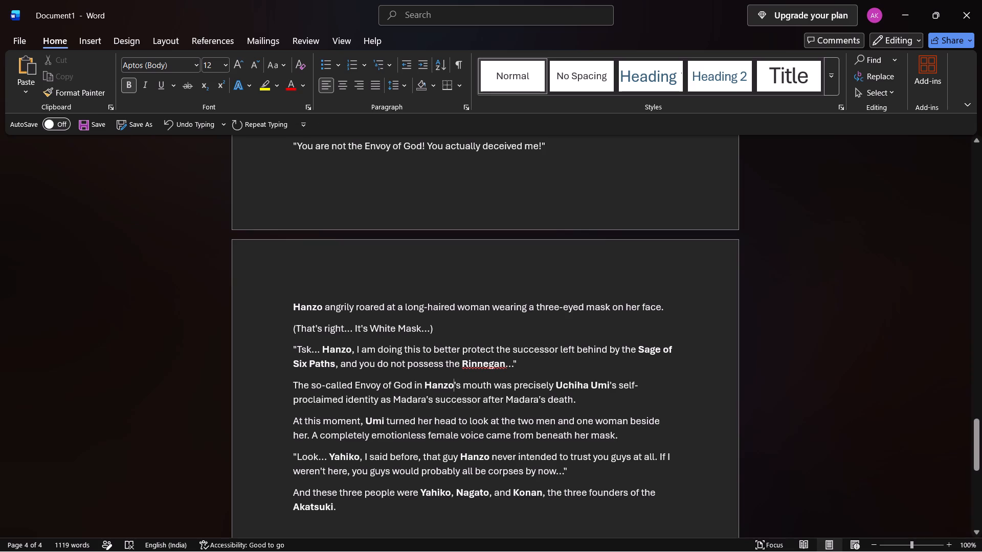
Save the document as Chapter 77 in the Naruto hakari folder and close it.
scroll(712, 452, "down", 1)
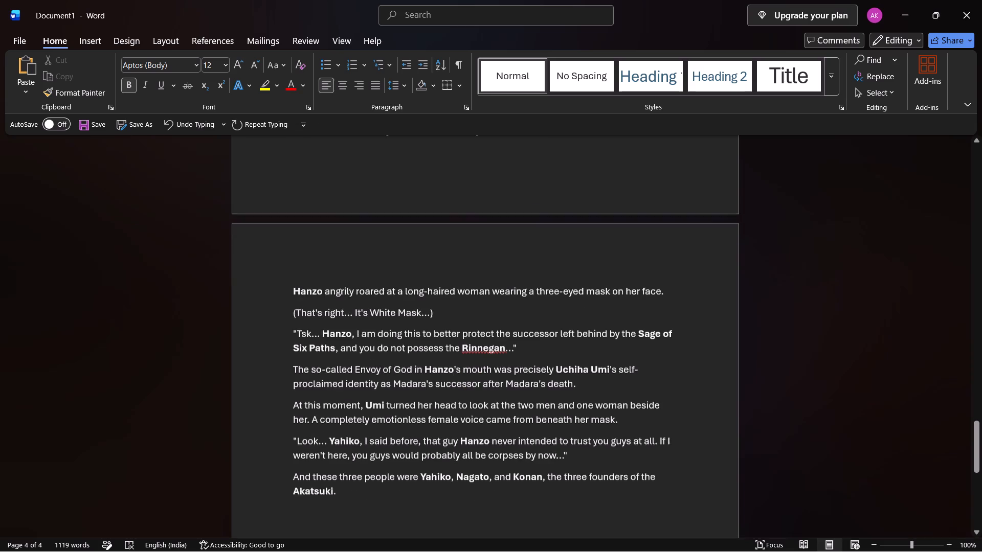
scroll(712, 451, "down", 7)
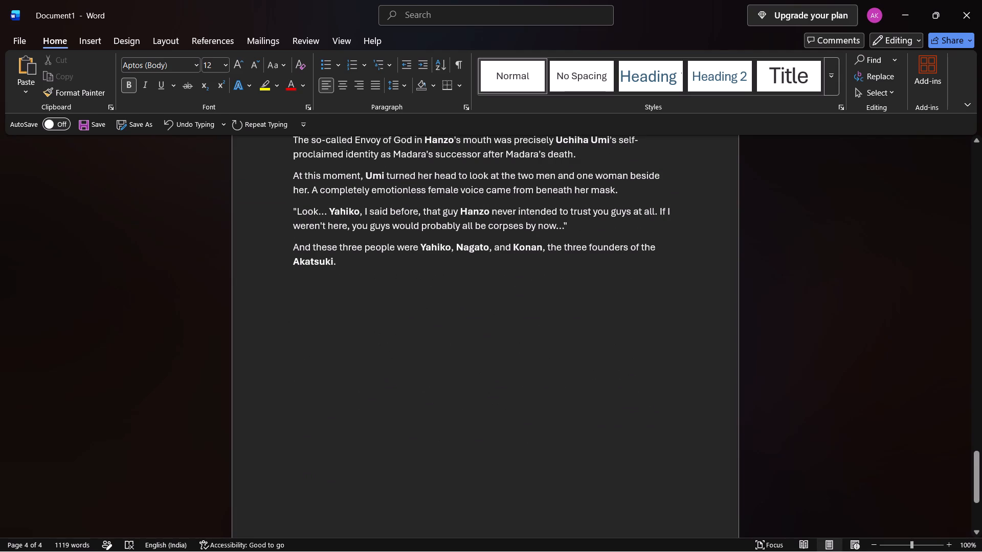
left_click(93, 133)
left_click(435, 310)
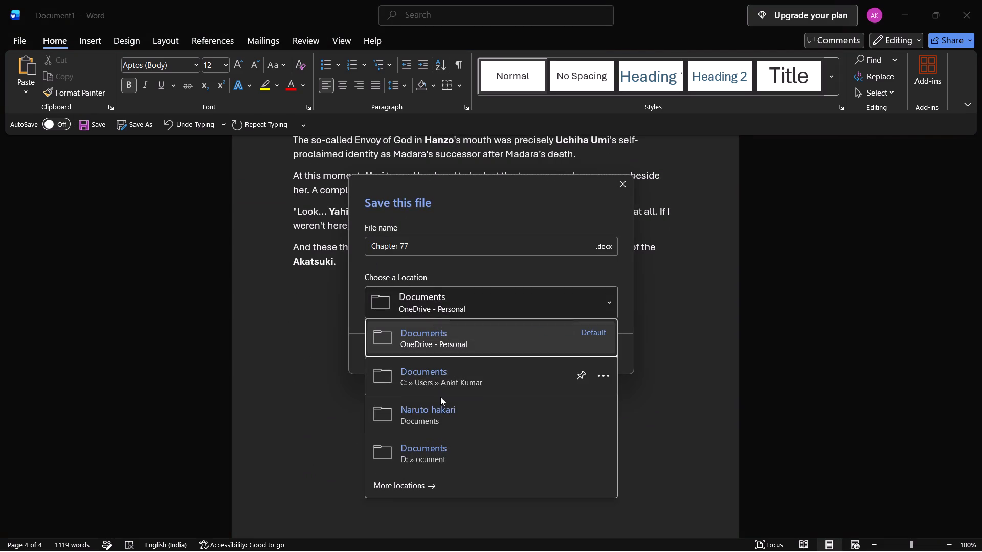
left_click(437, 413)
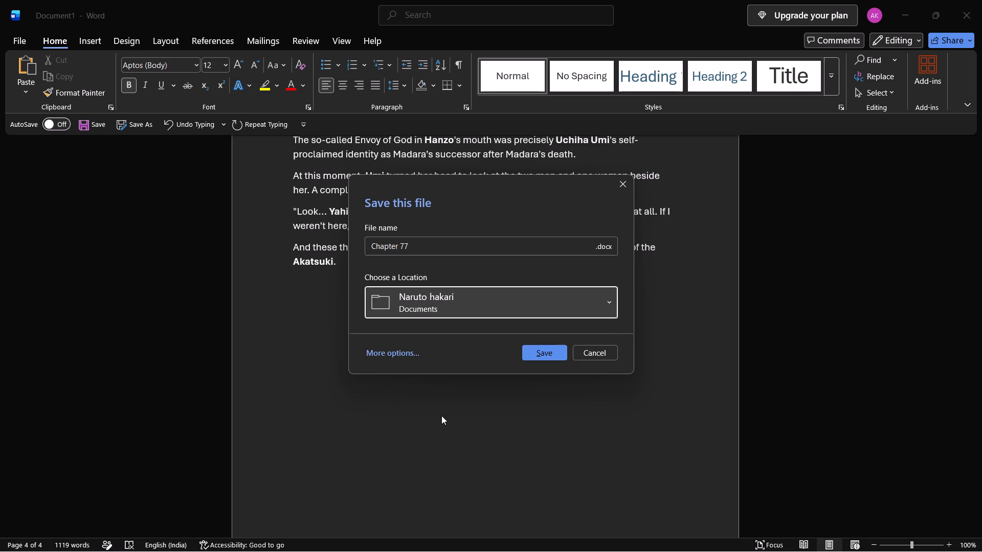
left_click(539, 355)
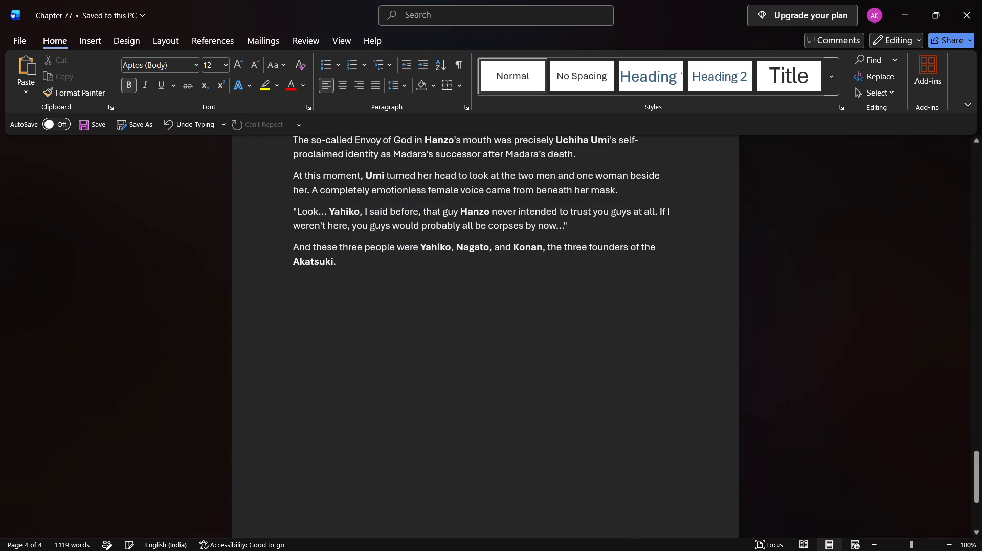
left_click(981, 0)
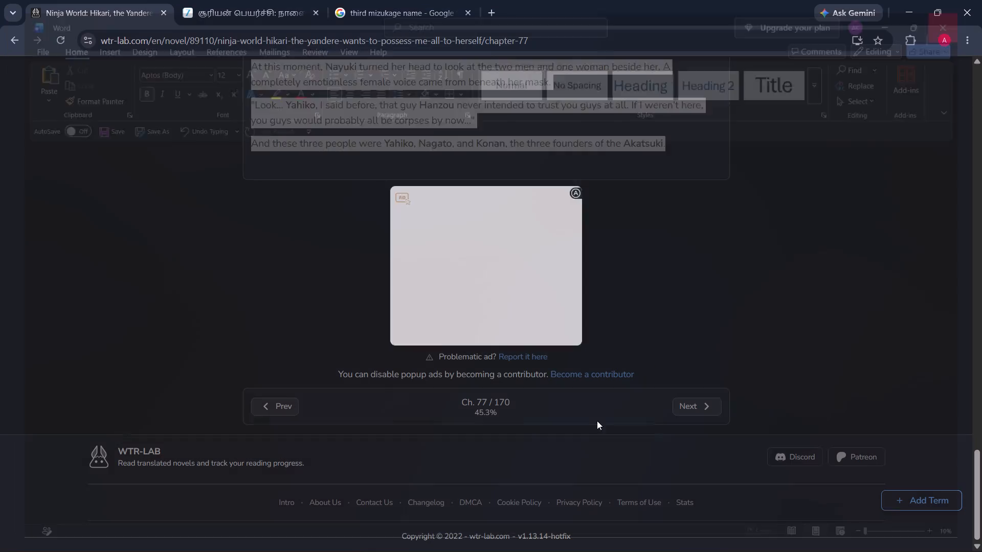
Go to Chapter 78 of the novel in Chrome and copy its text from the #78 heading through the final paragraph.
left_click(681, 410)
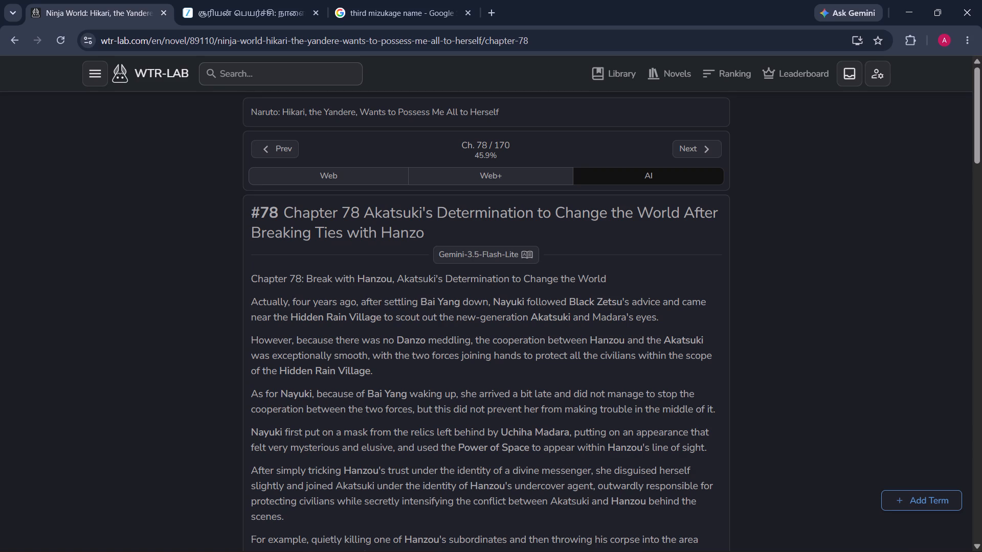
left_click_drag(253, 214, 498, 400)
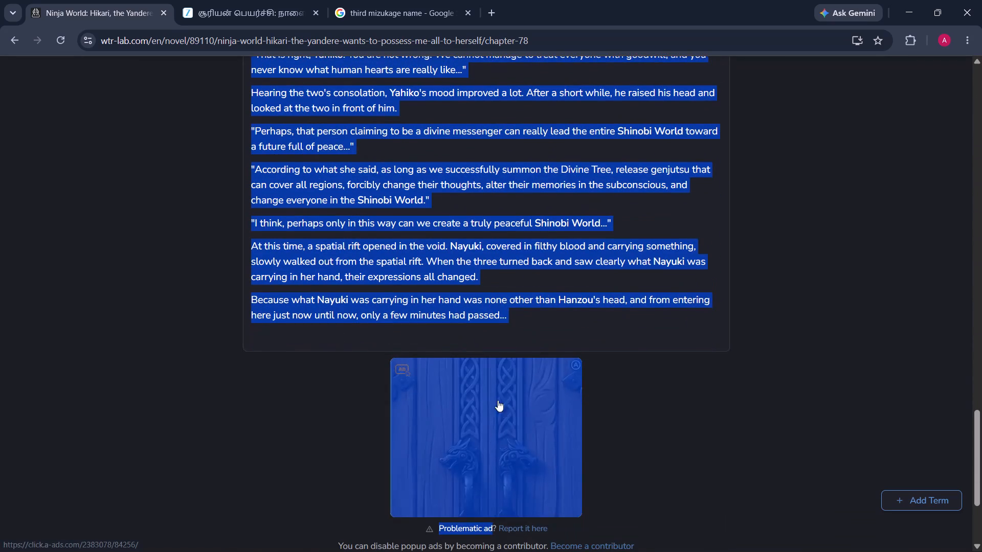
left_click_drag(498, 400, 511, 315)
right_click(488, 316)
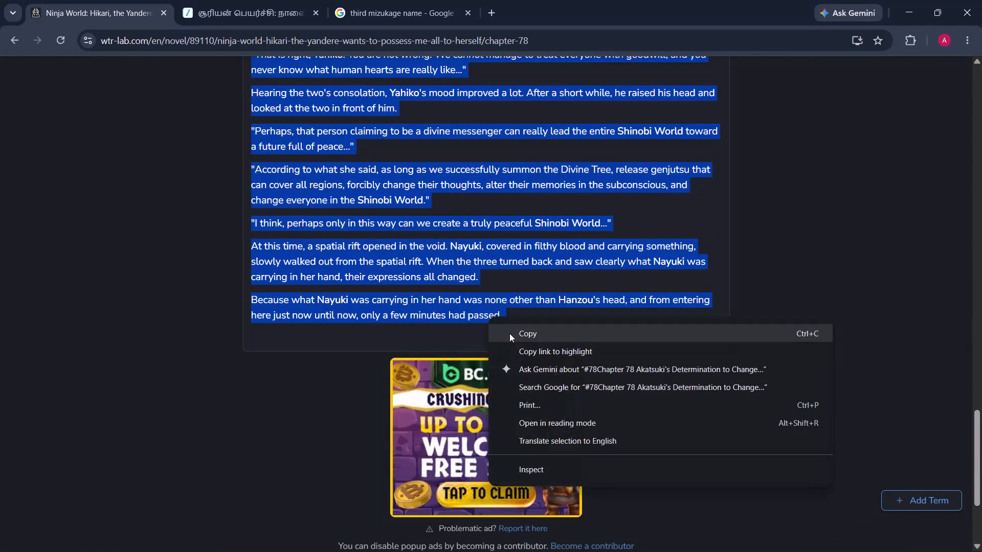
left_click(509, 333)
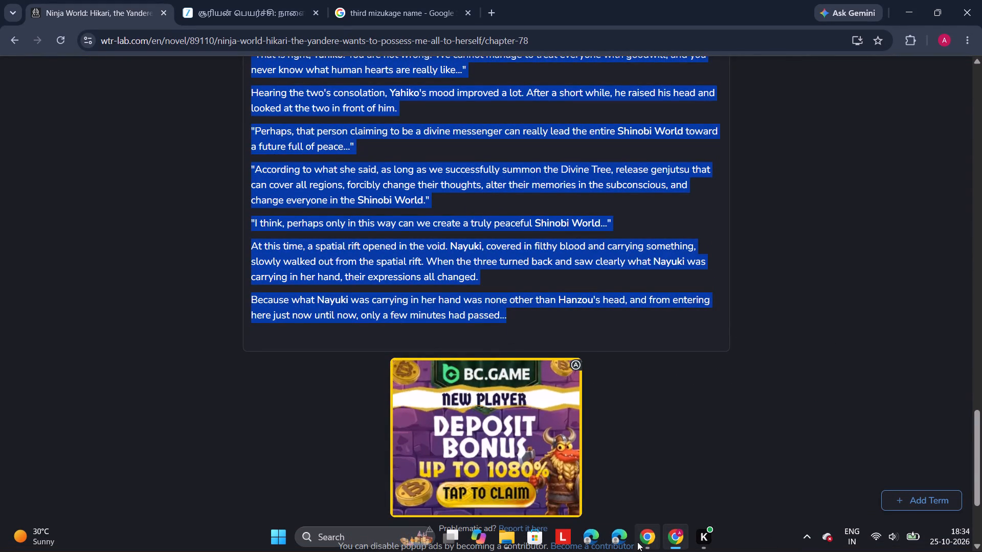
Create a blank document in Word and paste the copied Chapter 78 text with destination formatting.
left_click(274, 535)
left_click(337, 168)
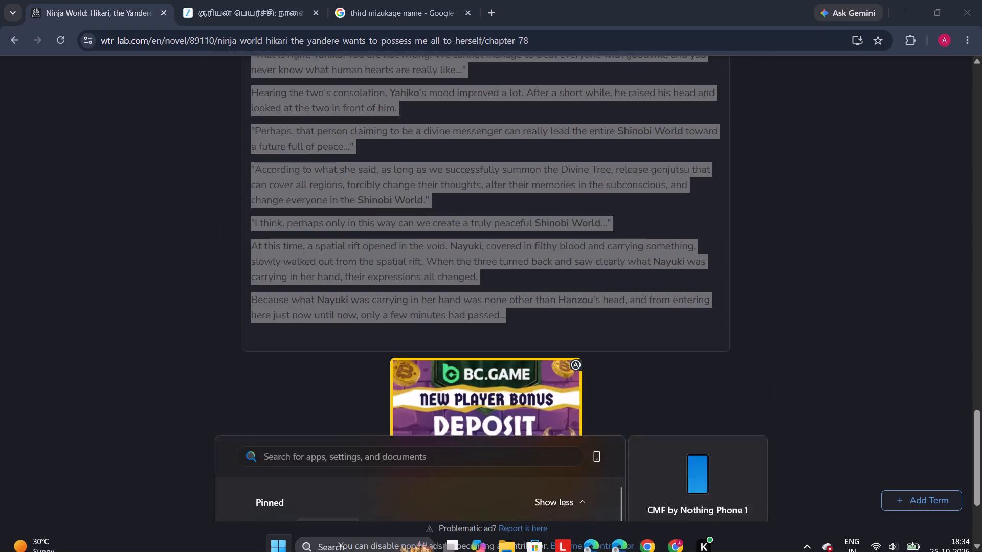
left_click(230, 146)
right_click(344, 218)
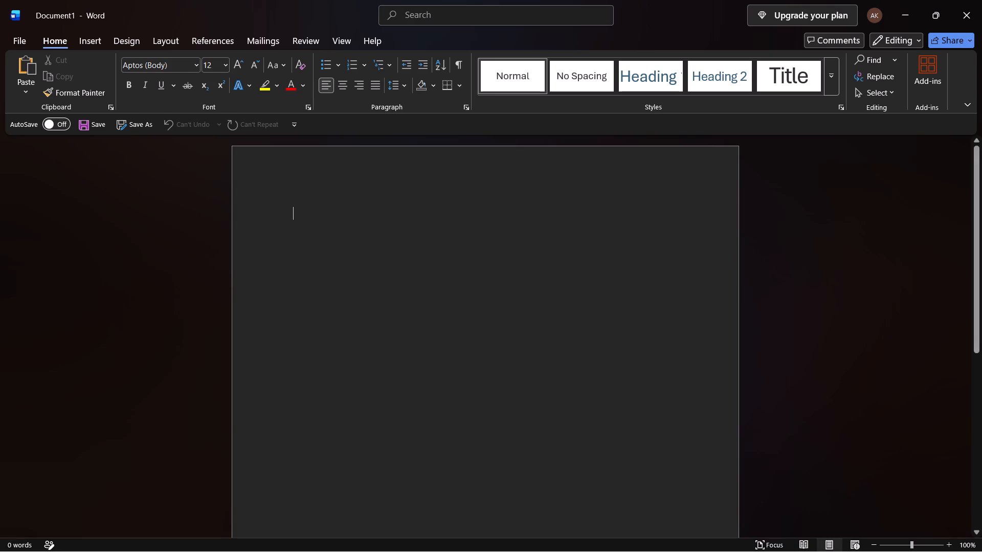
left_click(399, 308)
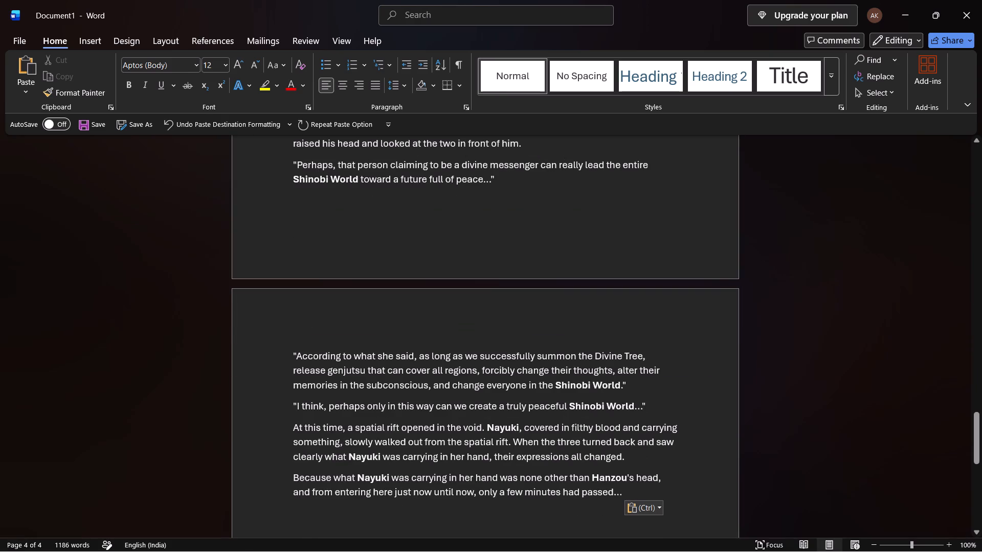
Replace all occurrences of "Hanzou" with "Hanzo" throughout the Chapter 78 document.
left_click_drag(981, 438, 981, 168)
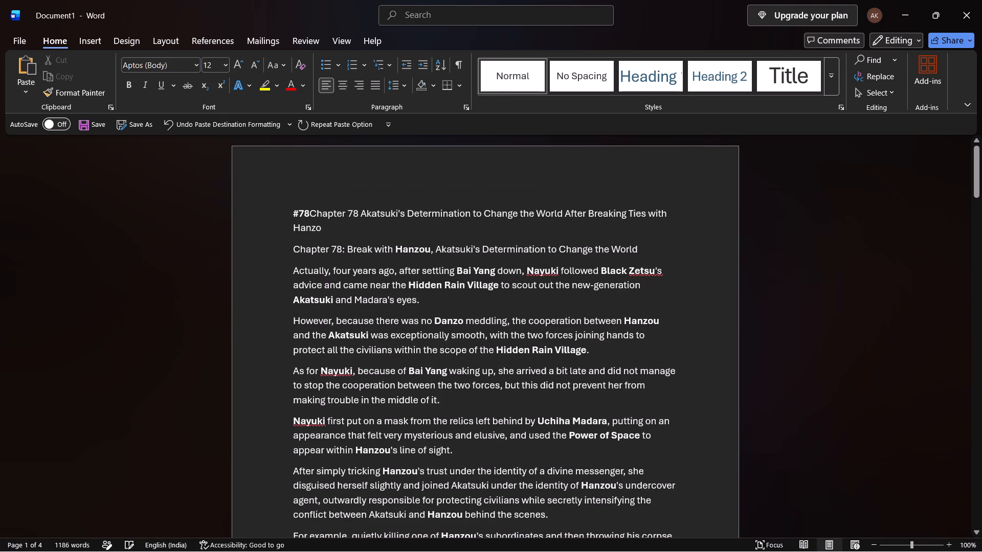
left_click(866, 75)
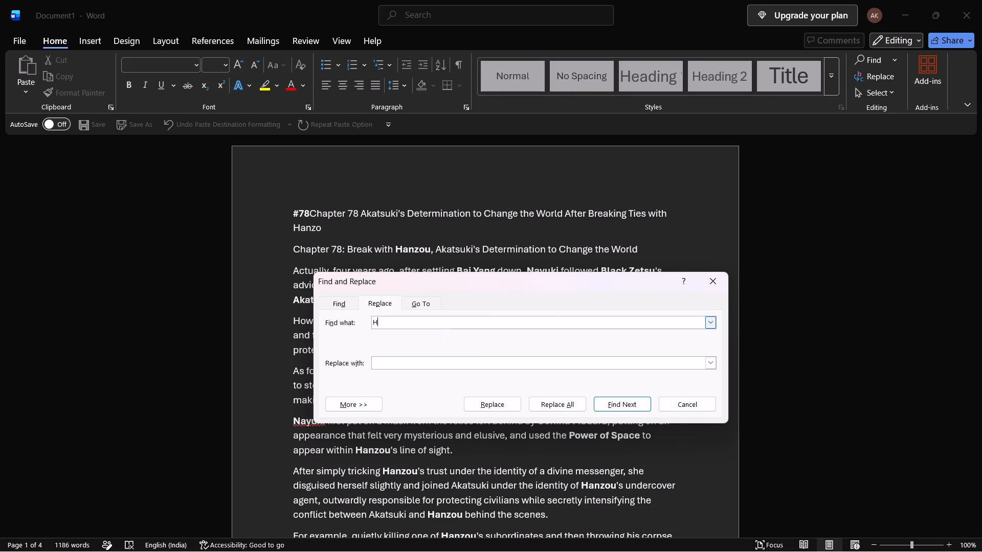
type("anzou")
left_click(426, 365)
key("h")
key("BackSpace")
key("BackSpace")
type("anzo")
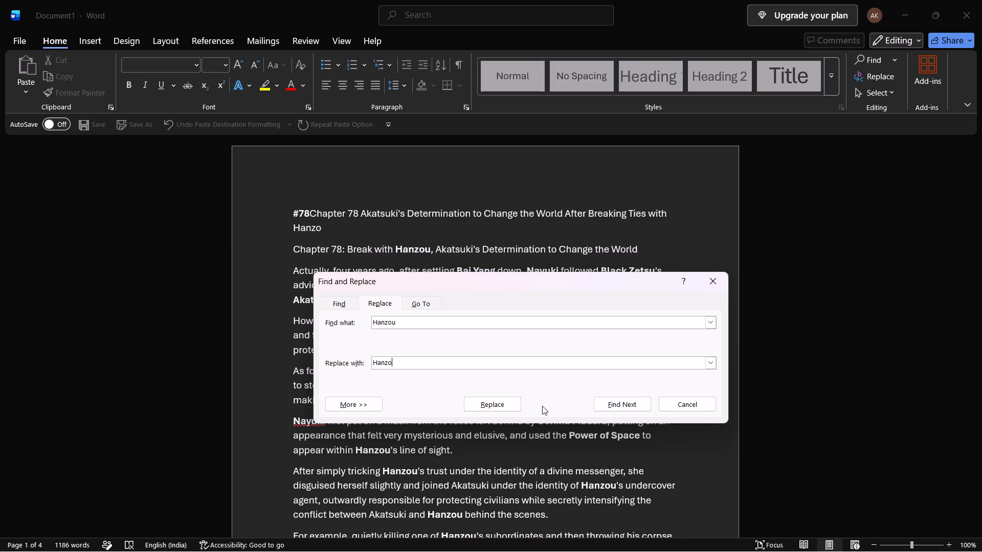
left_click(542, 406)
left_click(607, 382)
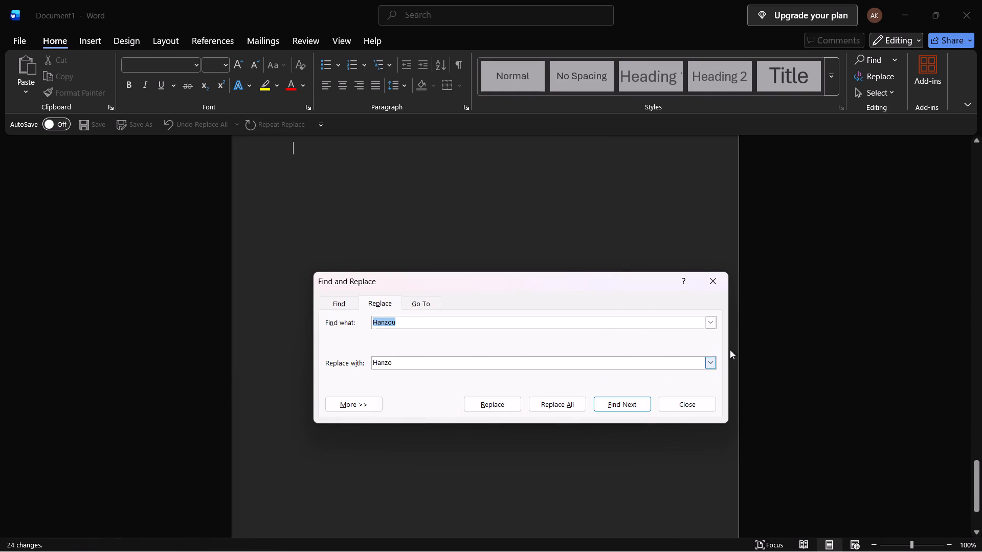
left_click(722, 280)
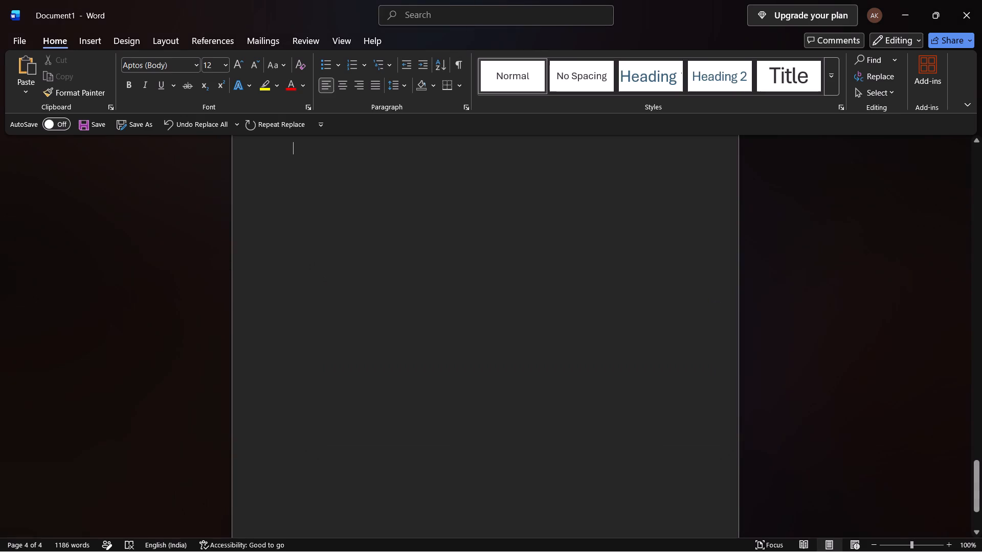
Replace all occurrences of "Nayuki" with "Umi" throughout the Chapter 78 document.
scroll(682, 317, "up", 7)
left_click(878, 84)
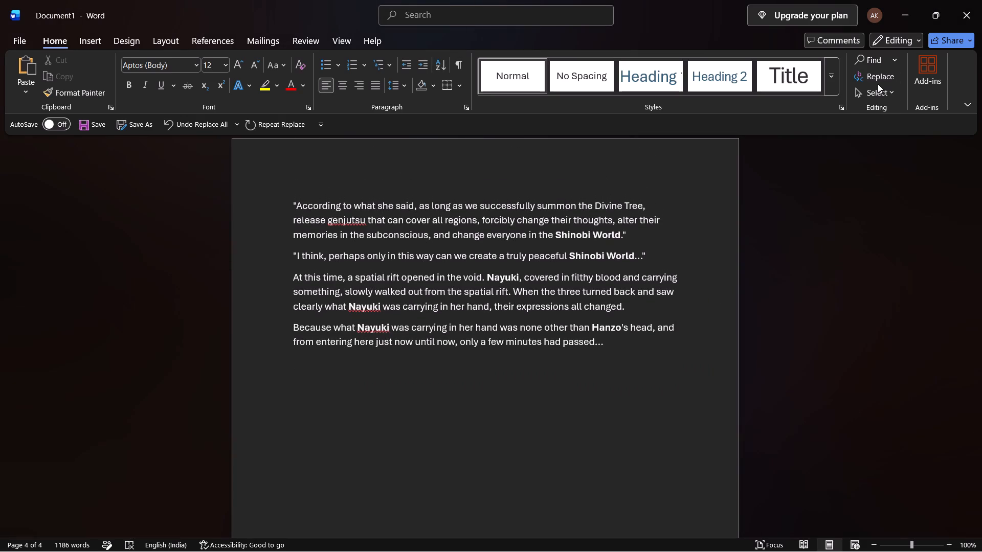
left_click(877, 79)
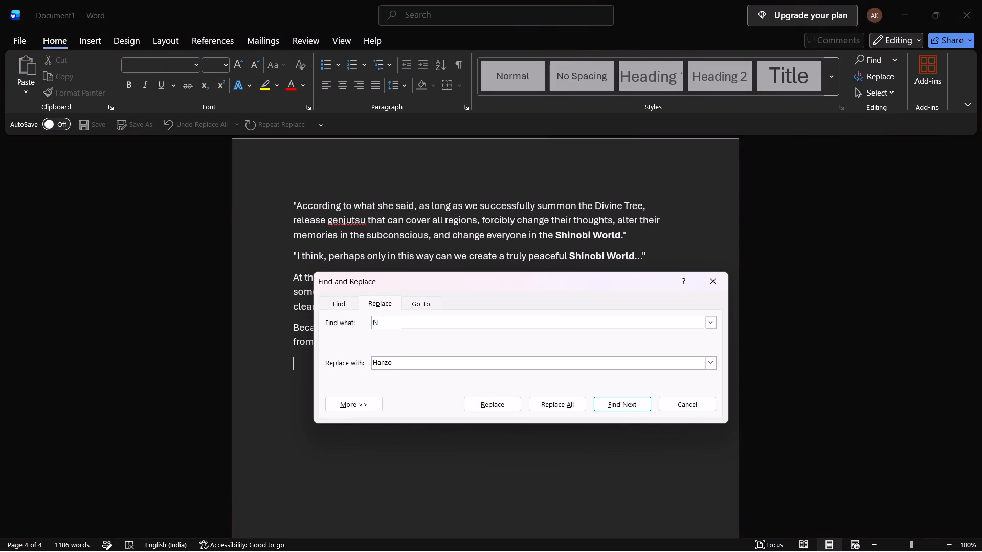
type("ayu")
type("ki")
left_click(508, 367)
key("BackSpace")
key("BackSpace")
key("BackSpace")
key("BackSpace")
key("BackSpace")
key("BackSpace")
key("BackSpace")
key("BackSpace")
key("BackSpace")
key("BackSpace")
key("BackSpace")
key("BackSpace")
key("BackSpace")
key("BackSpace")
key("BackSpace")
key("BackSpace")
key("BackSpace")
key("BackSpace")
key("BackSpace")
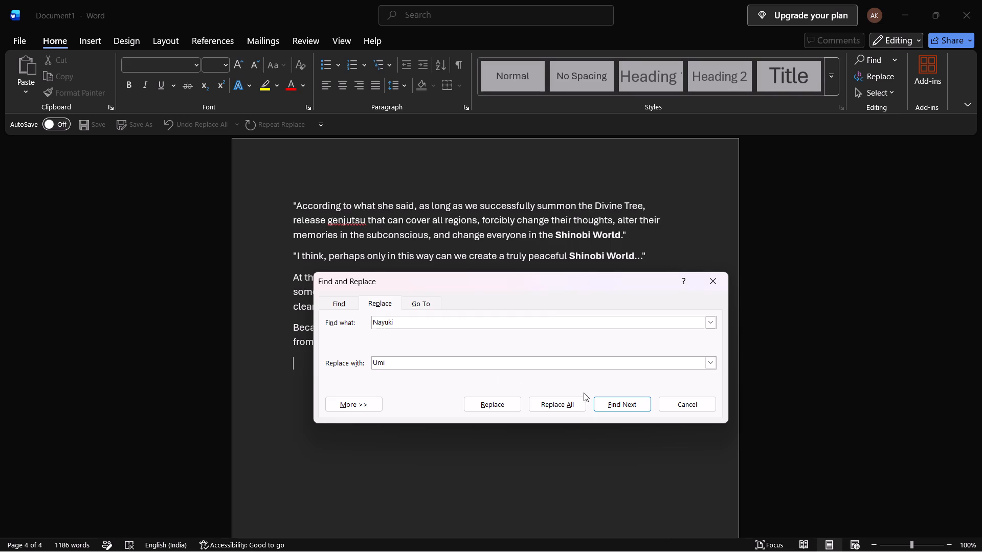
left_click(578, 402)
left_click(599, 381)
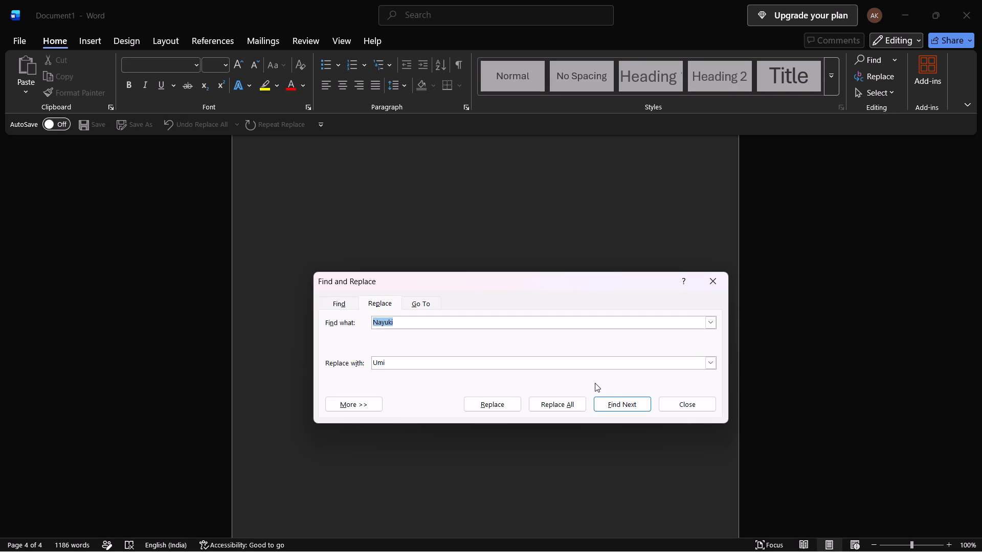
Replace all occurrences of "Bai Yang" with "Kaito" throughout the Chapter 78 document.
scroll(630, 196, "up", 4)
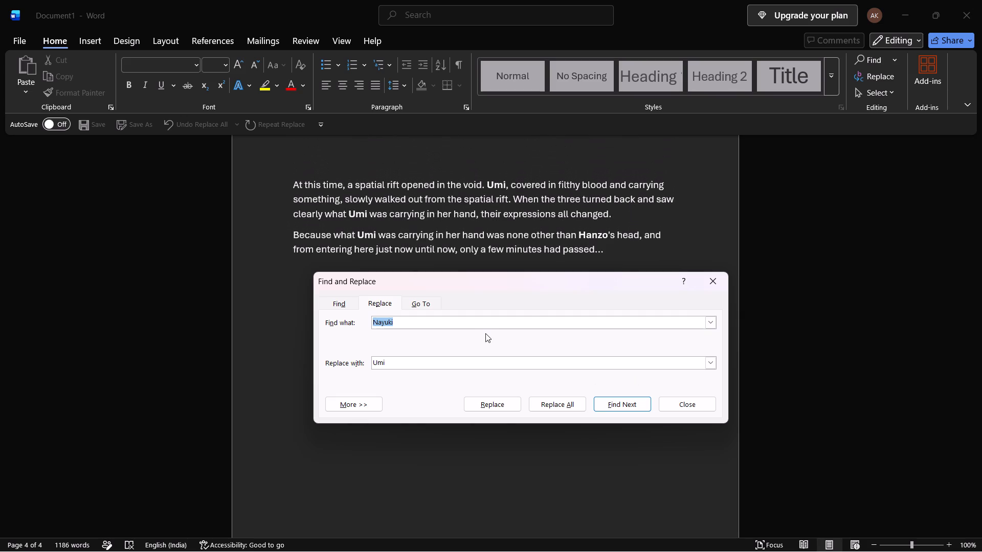
type("ai")
type("ang")
left_click(459, 357)
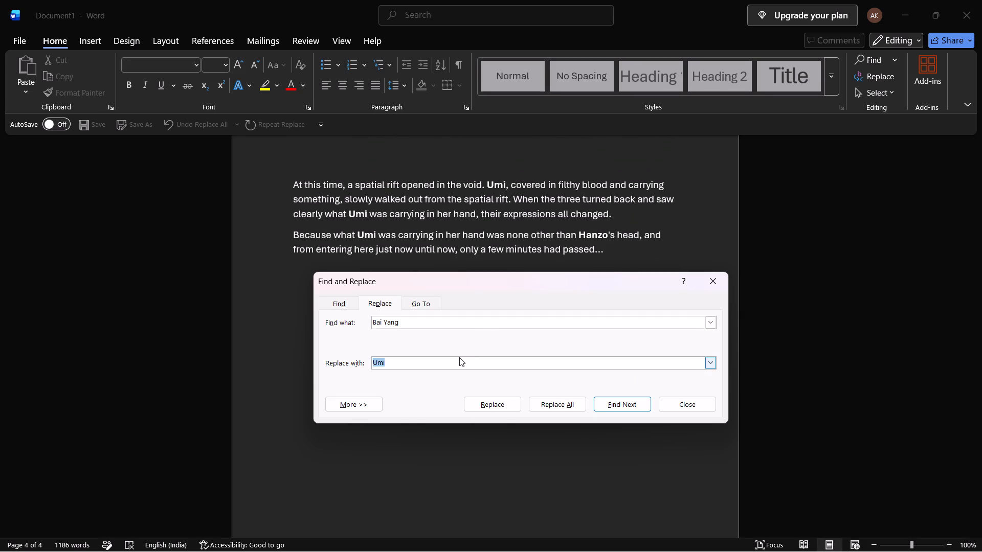
type("aito")
left_click(569, 399)
left_click(593, 384)
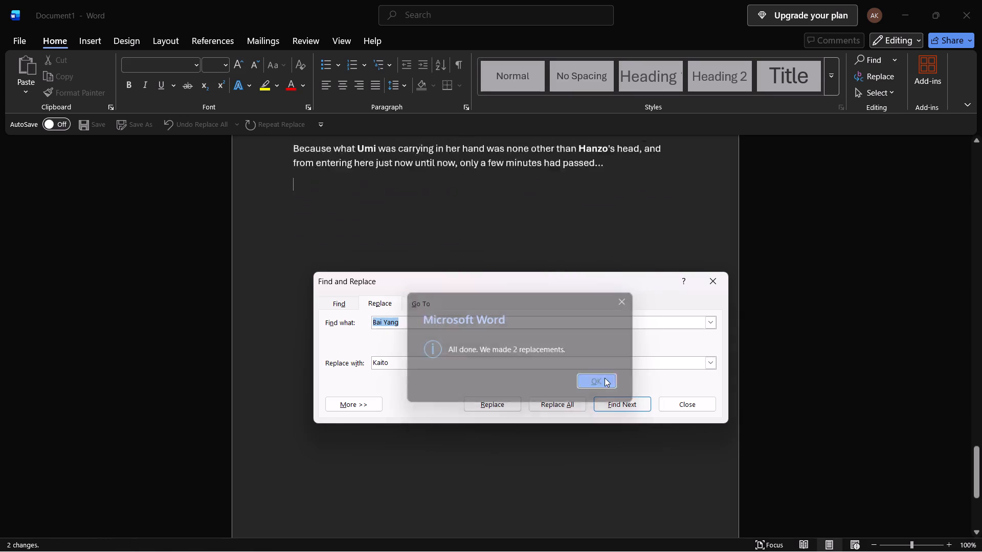
Close the find-and-replace dialog and proofread Chapter 78 from its title onward, checking the replaced character names and wording.
left_click(705, 281)
left_click_drag(980, 473, 979, 128)
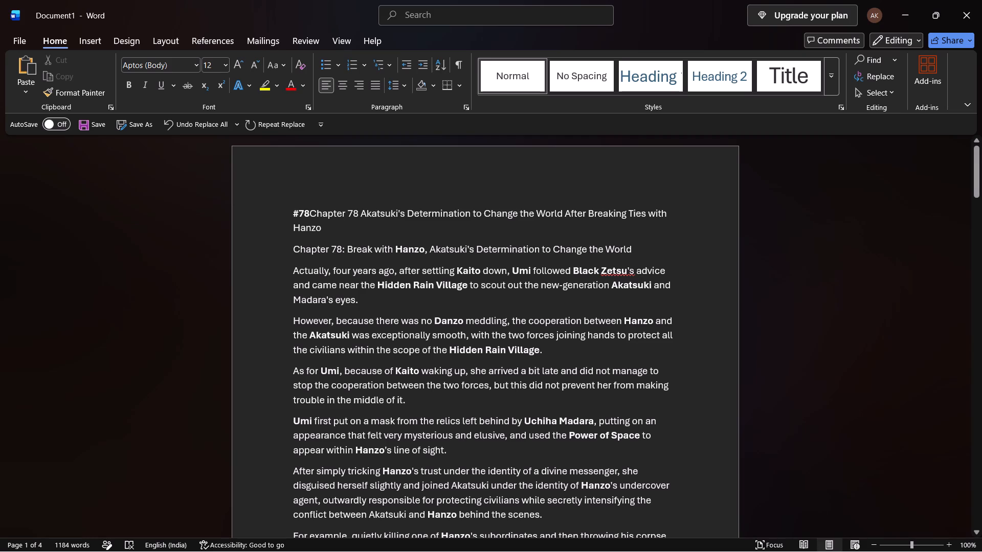
scroll(743, 306, "down", 1)
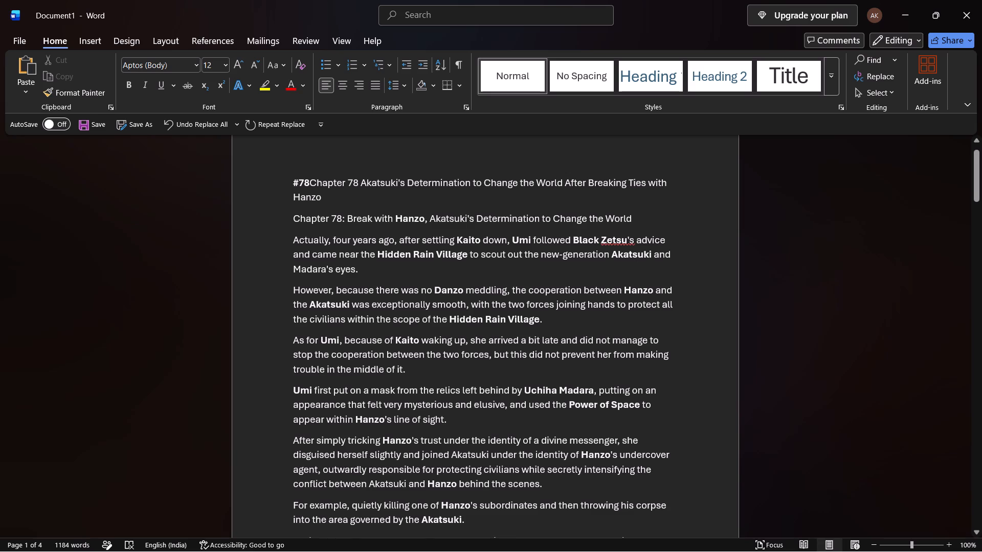
scroll(742, 337, "down", 2)
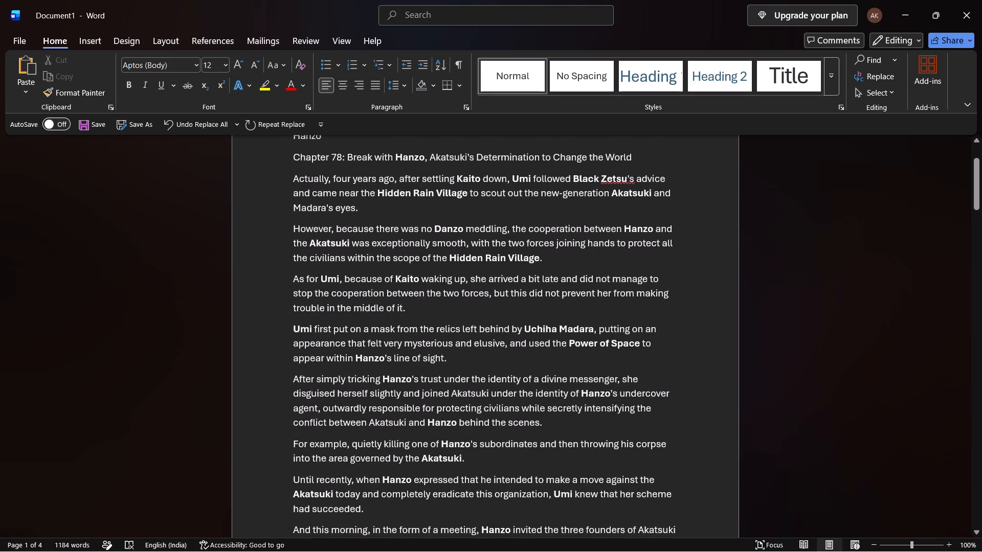
scroll(755, 351, "down", 1)
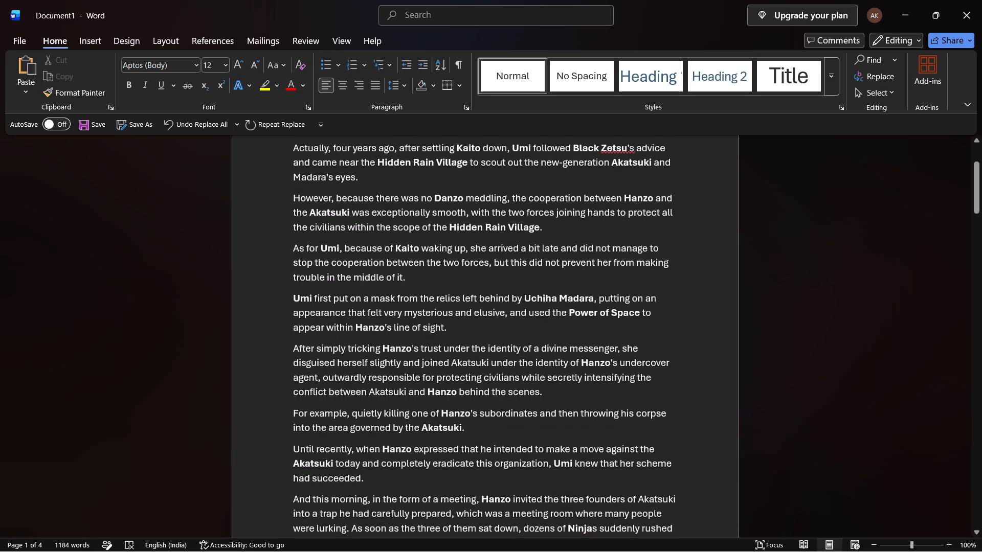
scroll(755, 351, "down", 1)
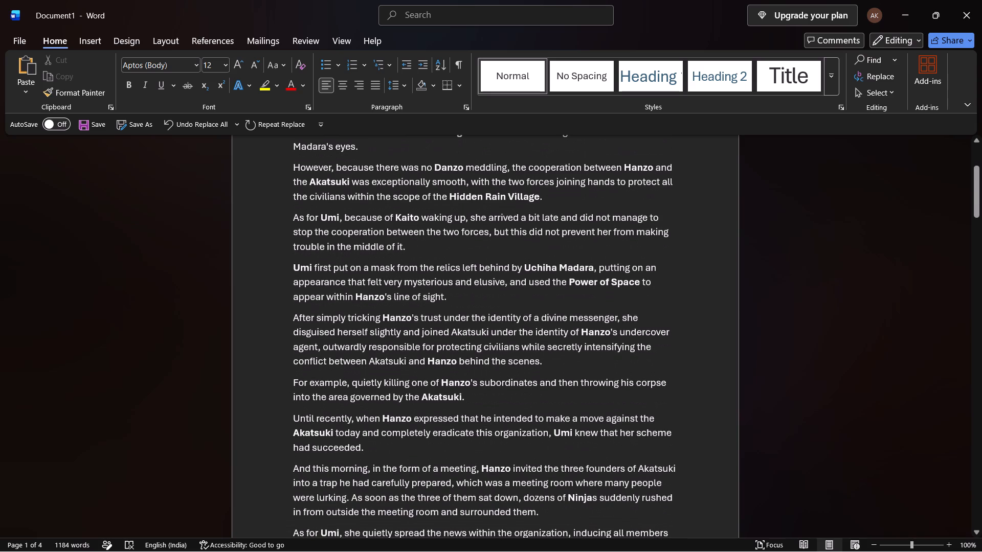
scroll(773, 362, "down", 1)
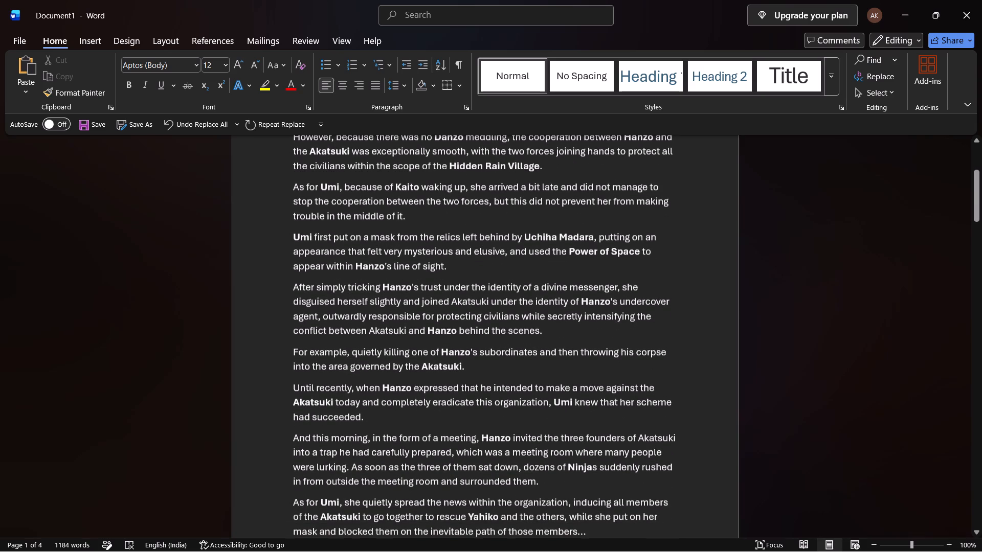
scroll(787, 369, "down", 2)
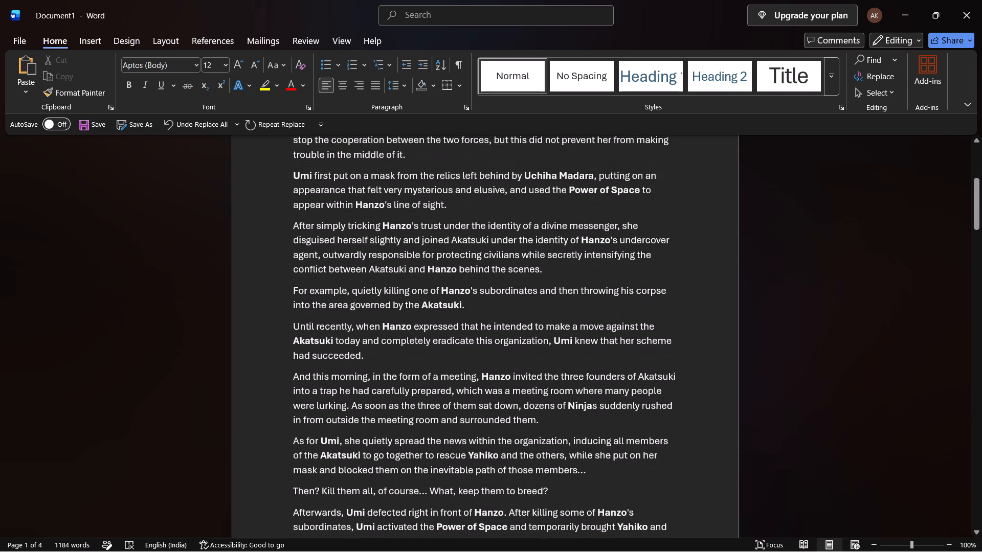
scroll(797, 363, "down", 1)
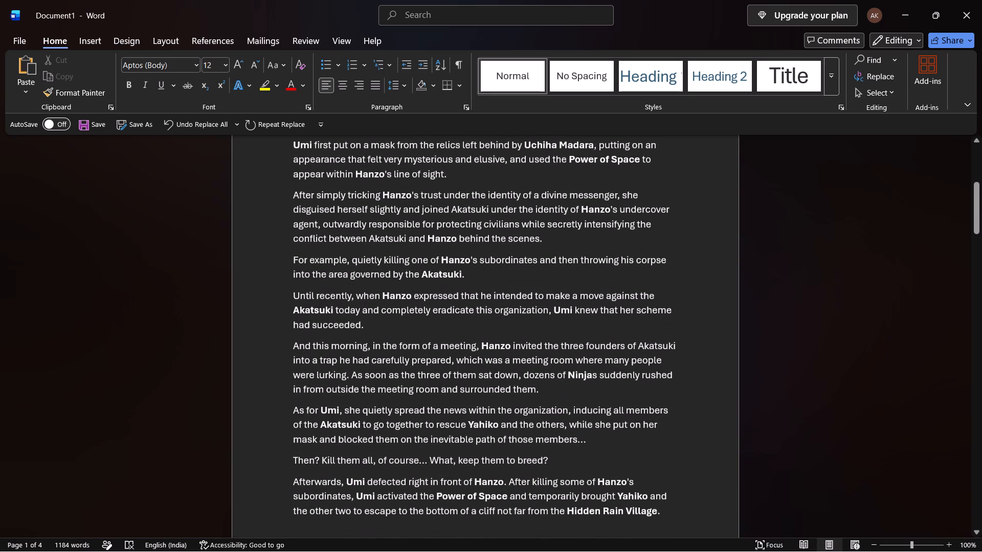
scroll(797, 363, "down", 1)
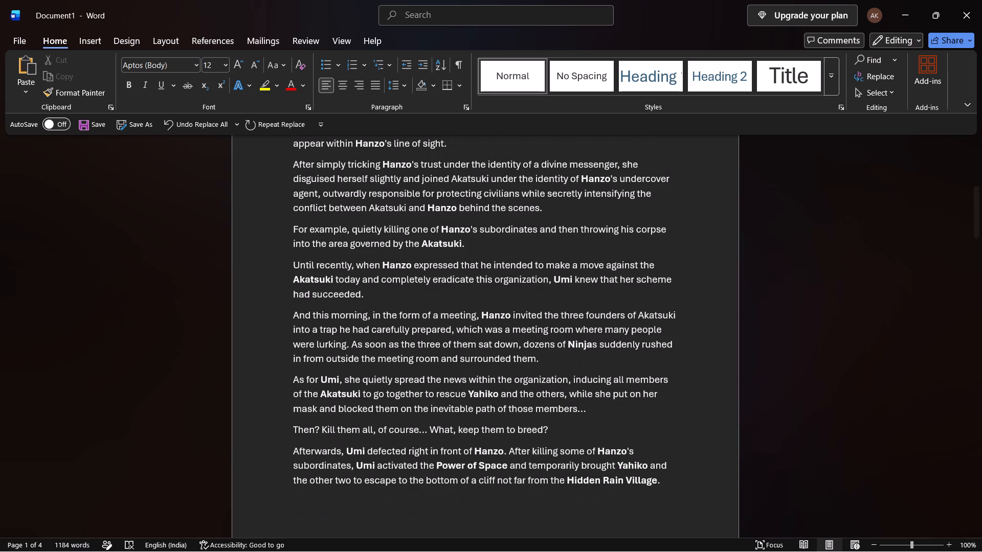
scroll(797, 363, "down", 1)
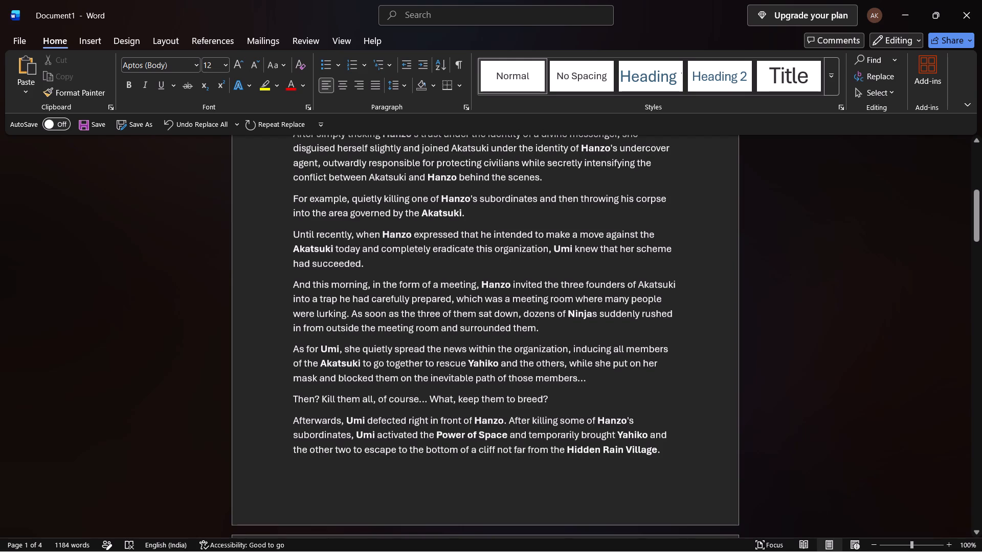
scroll(793, 361, "down", 1)
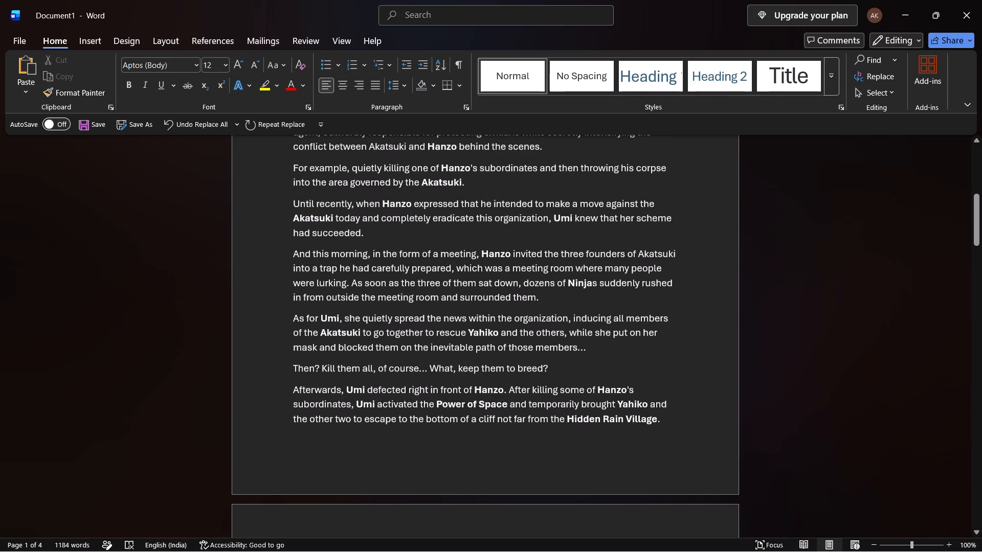
scroll(802, 375, "down", 7)
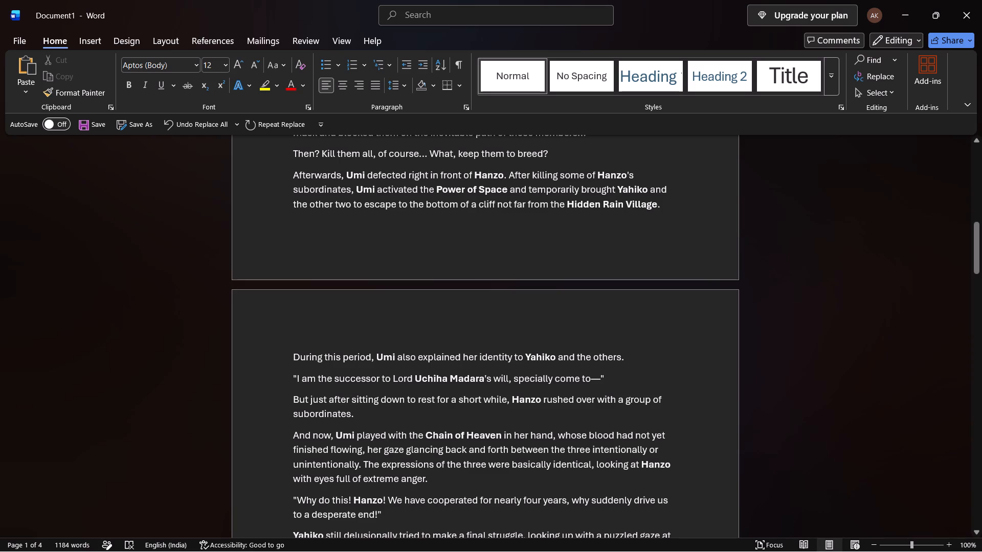
scroll(800, 339, "down", 1)
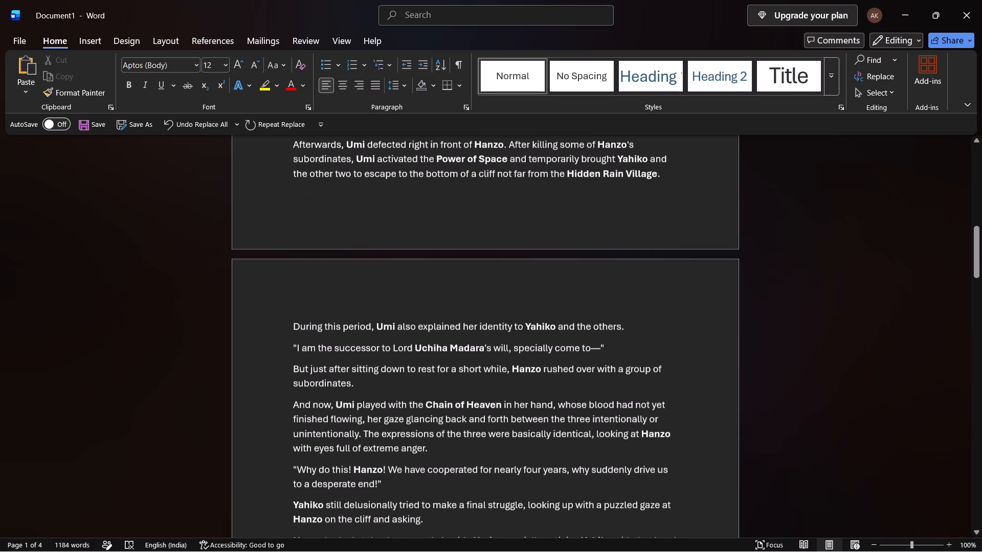
scroll(801, 341, "down", 1)
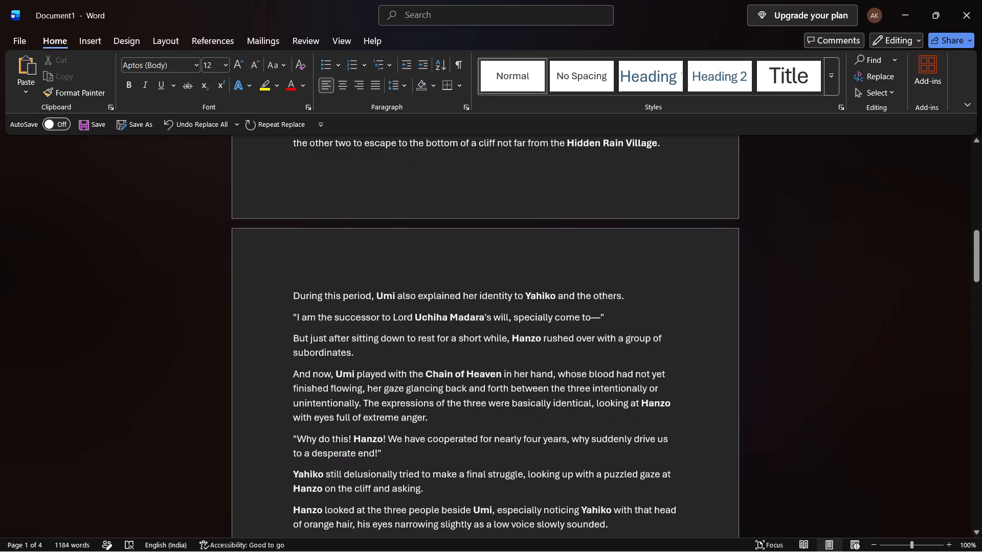
scroll(795, 341, "down", 2)
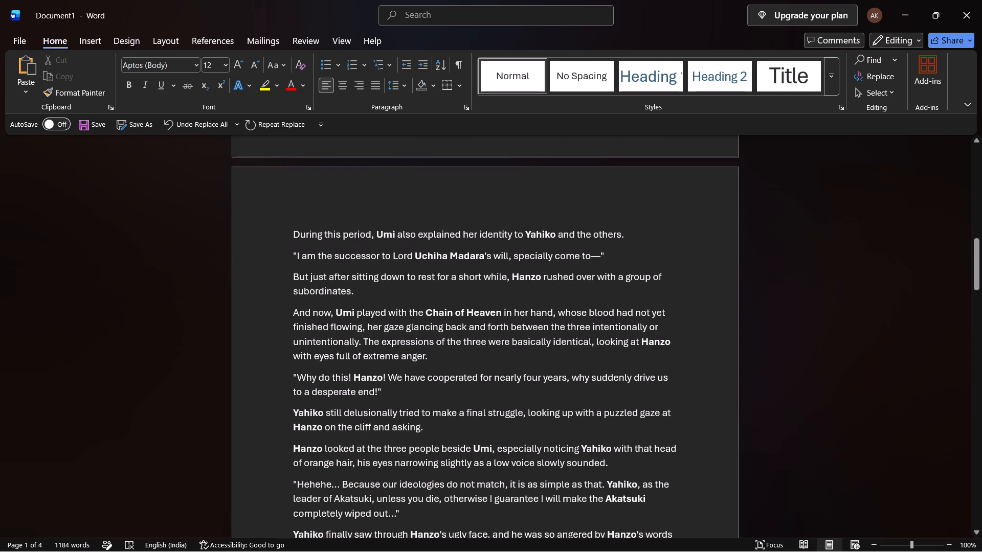
scroll(795, 341, "down", 1)
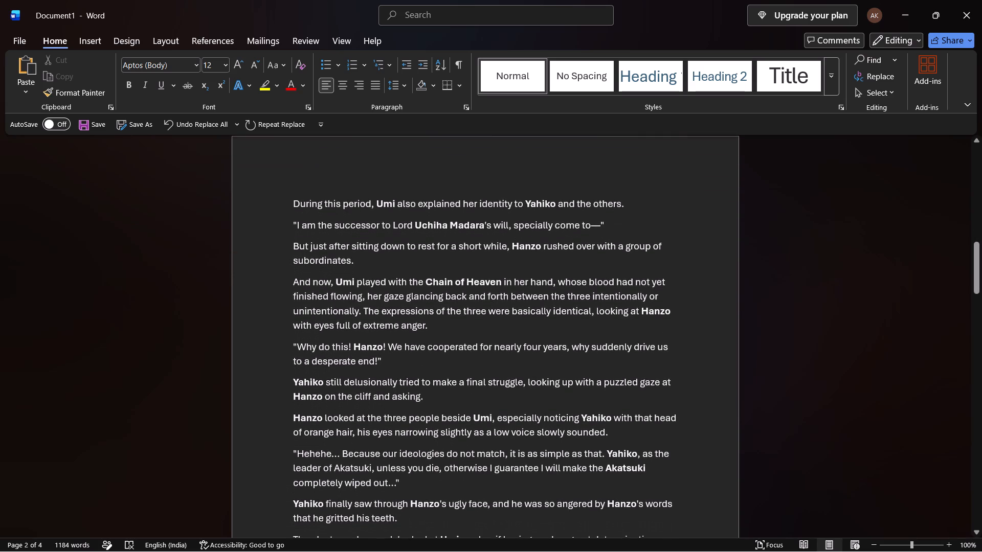
scroll(802, 330, "down", 3)
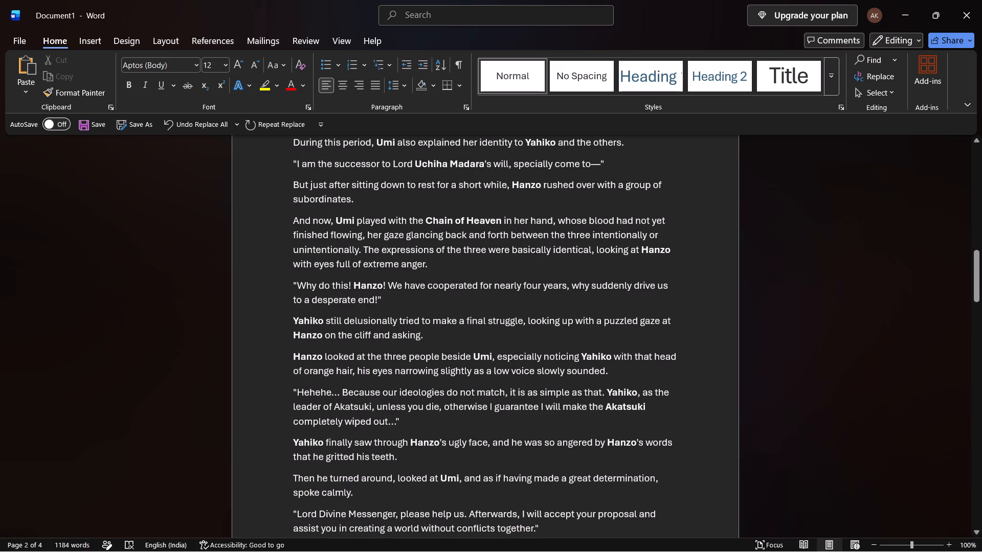
scroll(808, 336, "down", 1)
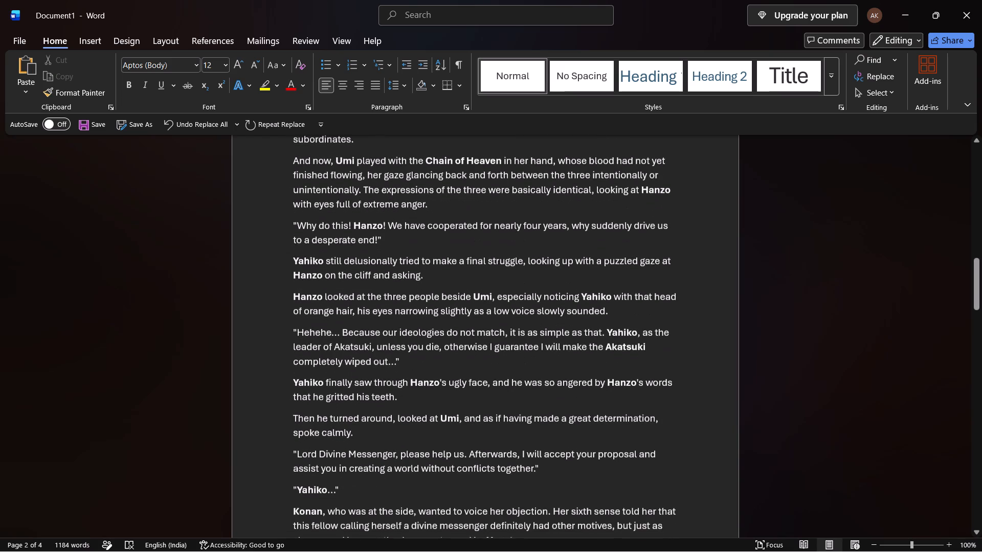
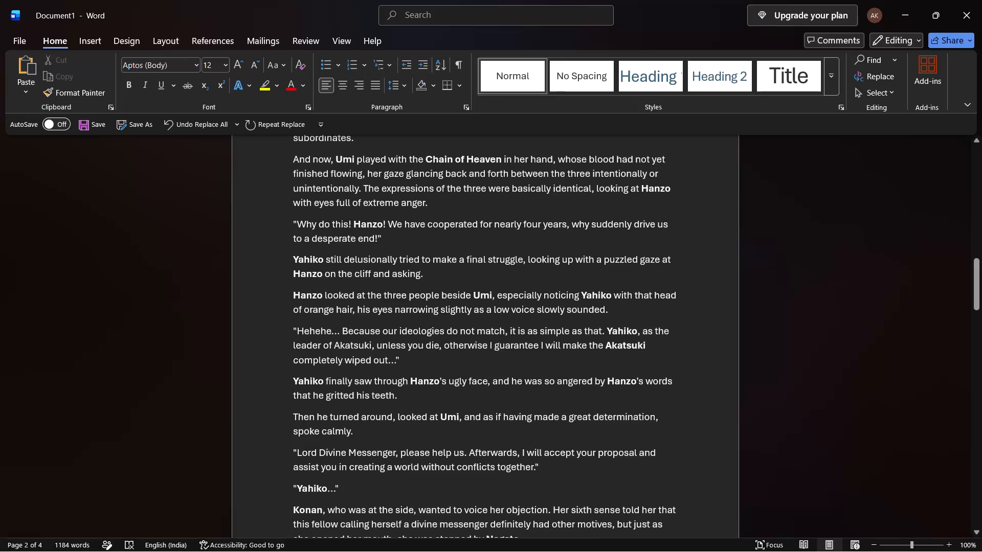
Delete the word "Lord" before "Uchiha Madara" in the line "I am the successor to Lord Uchiha Madara's will".
scroll(420, 394, "up", 3)
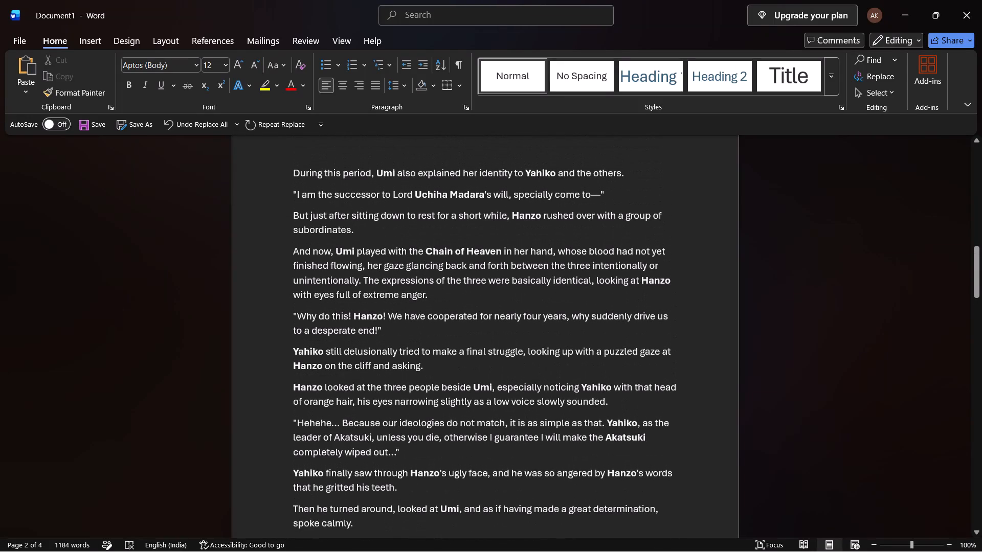
left_click(412, 197)
key("BackSpace")
key("BackSpace")
key("BackSpace")
key("BackSpace")
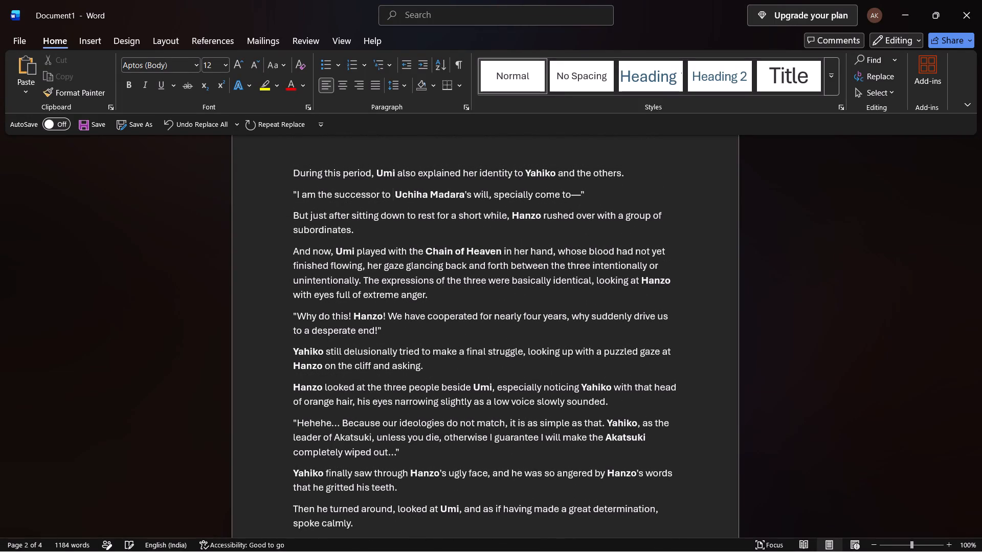
key("BackSpace")
Add the flagged words "Yahiko's" and "Rinnegan" in the Konan and Nagato passage to the spelling dictionary.
scroll(457, 366, "down", 5)
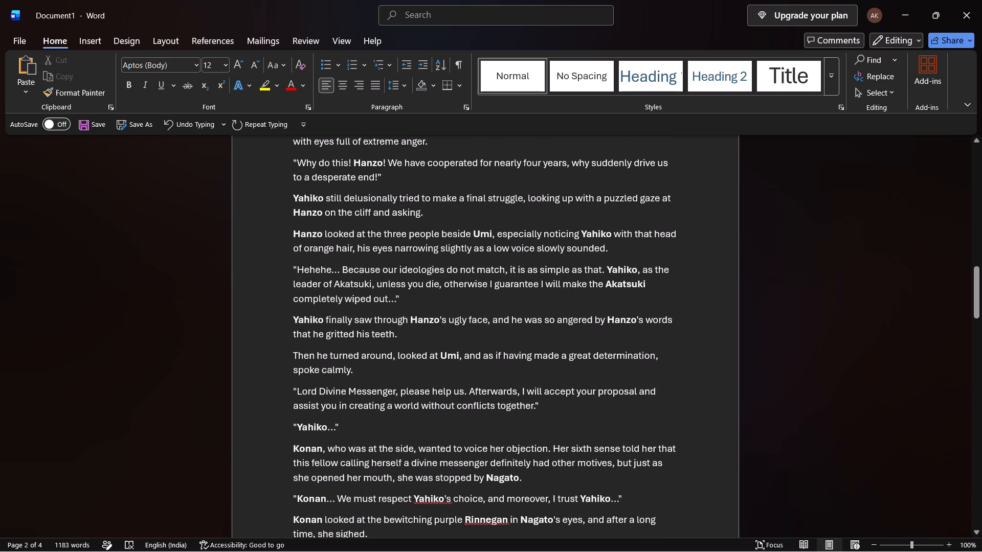
scroll(397, 393, "down", 1)
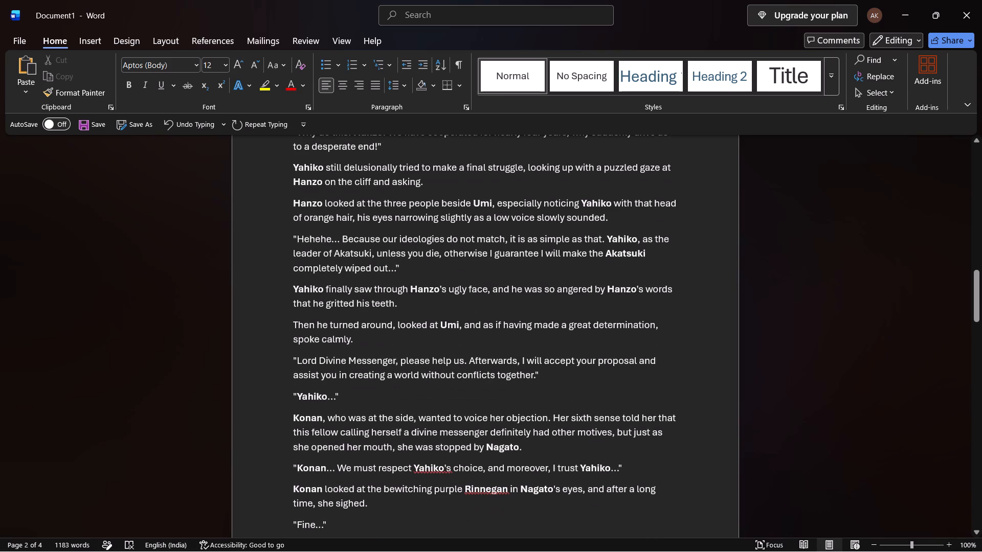
right_click(426, 471)
left_click(384, 257)
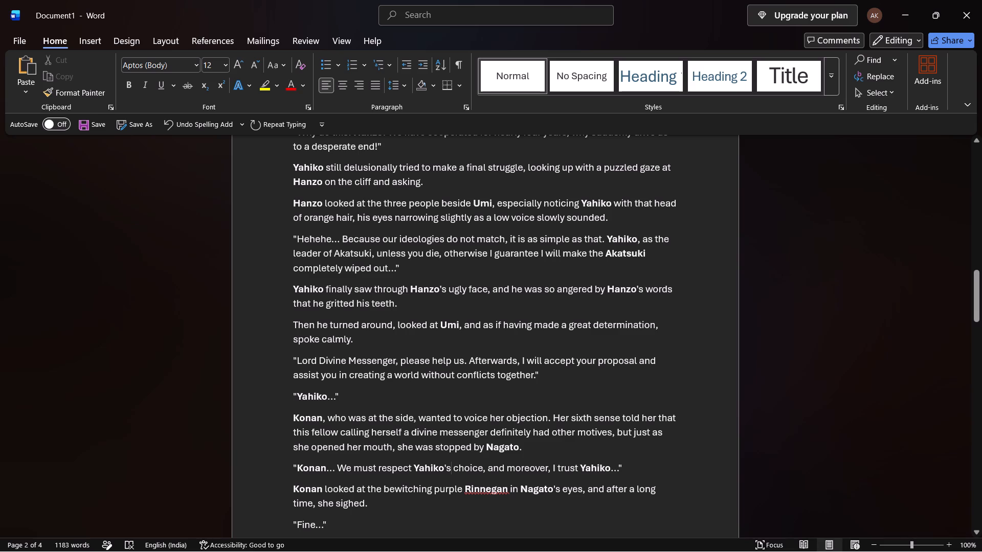
right_click(484, 490)
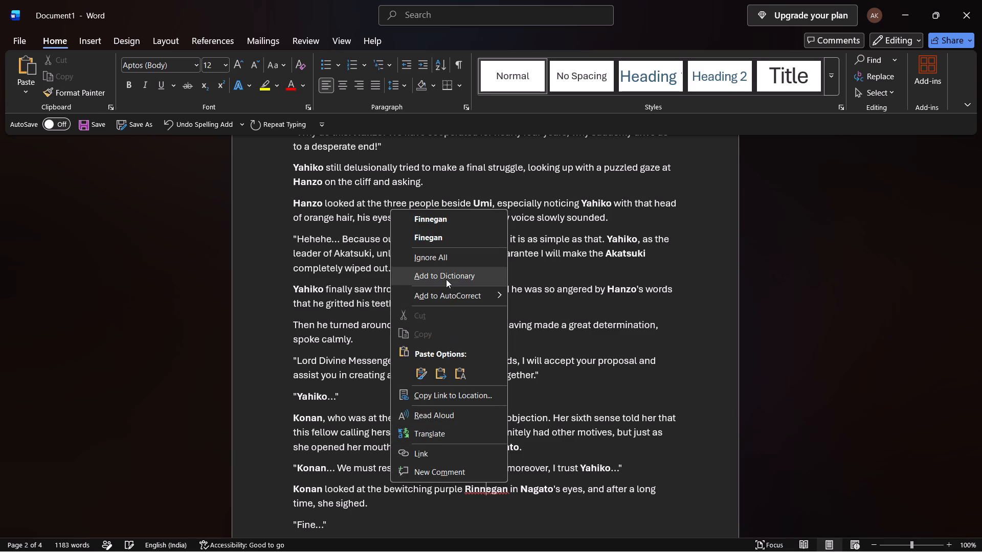
left_click(446, 279)
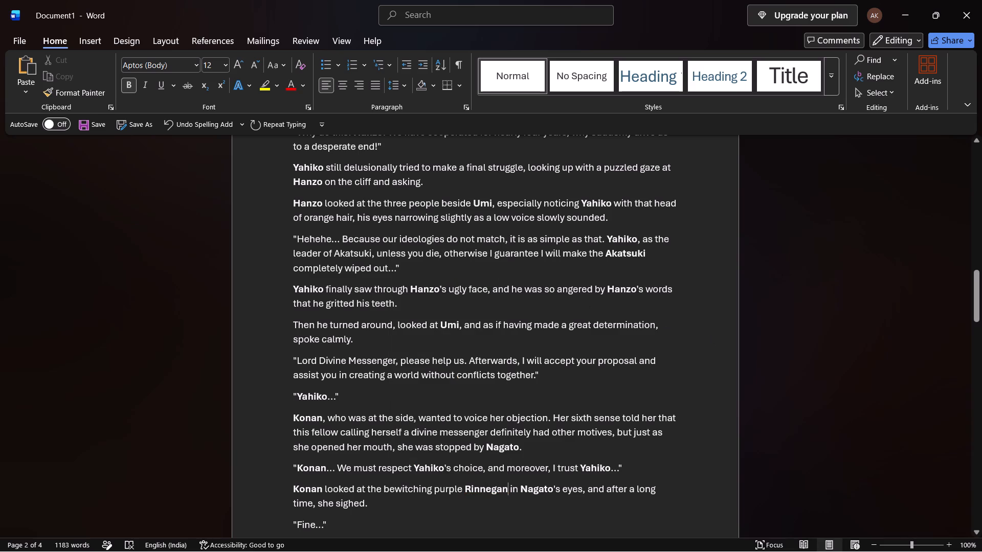
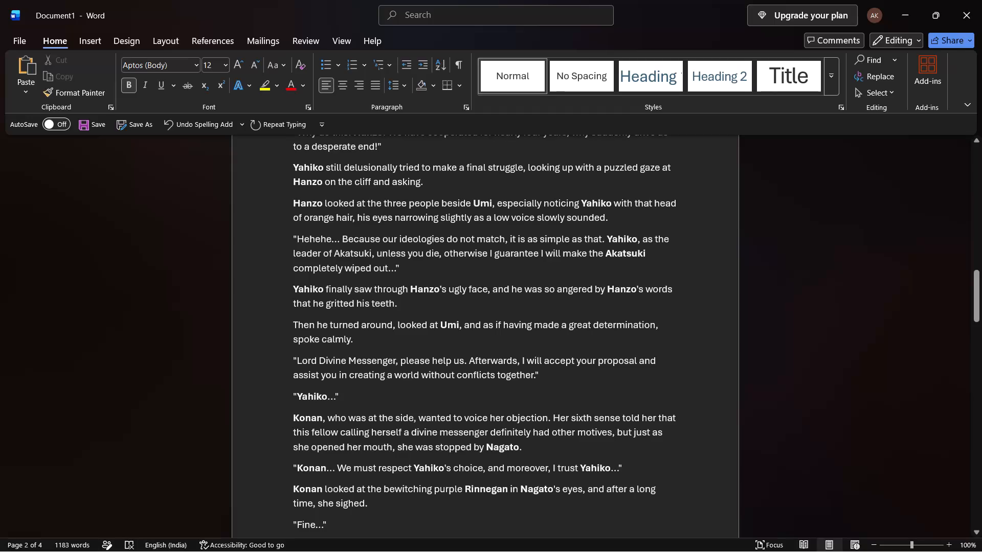
Proofread Chapter 78 from the "Lord Divine Messenger" plea through the scene of Yahiko, Nagato and Konan resting inside the space-time.
left_click(394, 364)
left_click(395, 363)
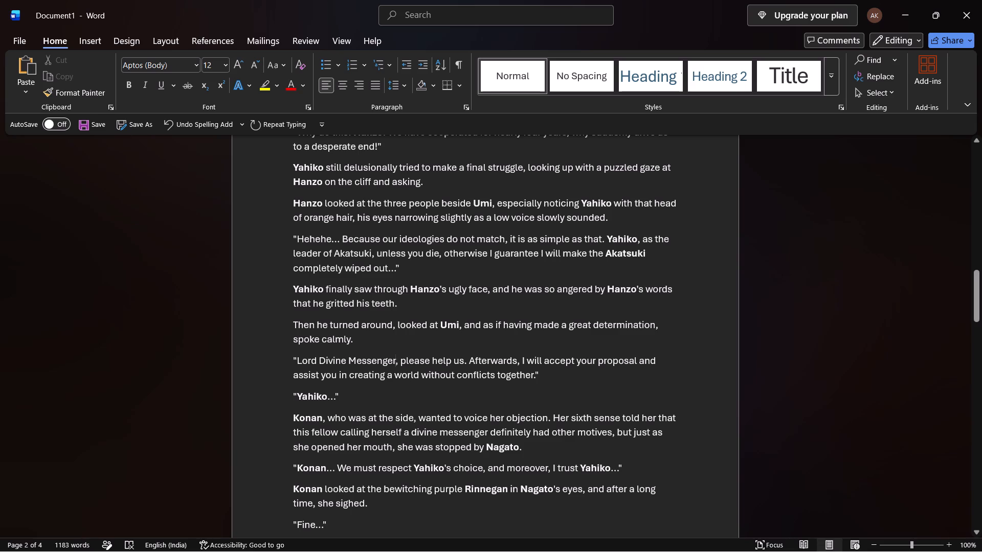
scroll(759, 324, "down", 2)
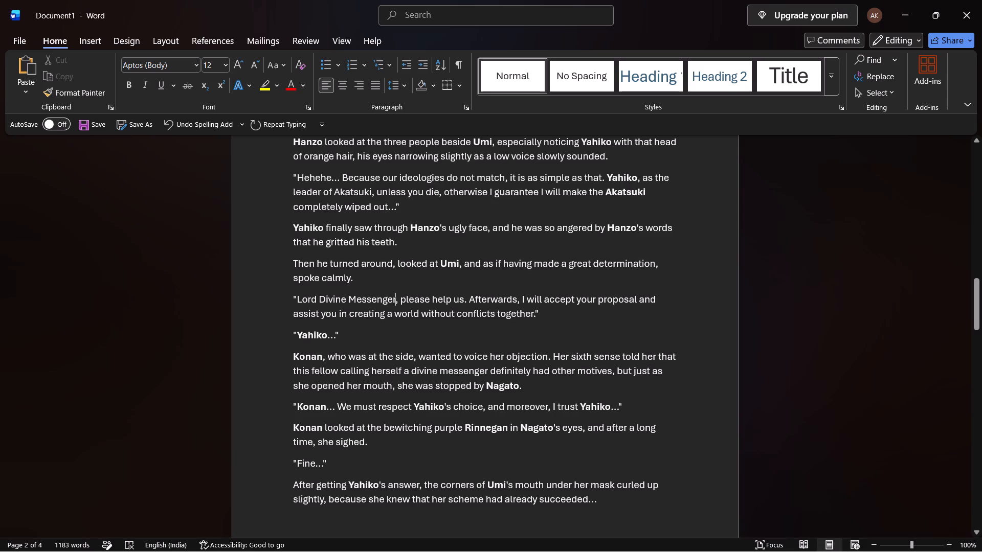
scroll(764, 323, "down", 4)
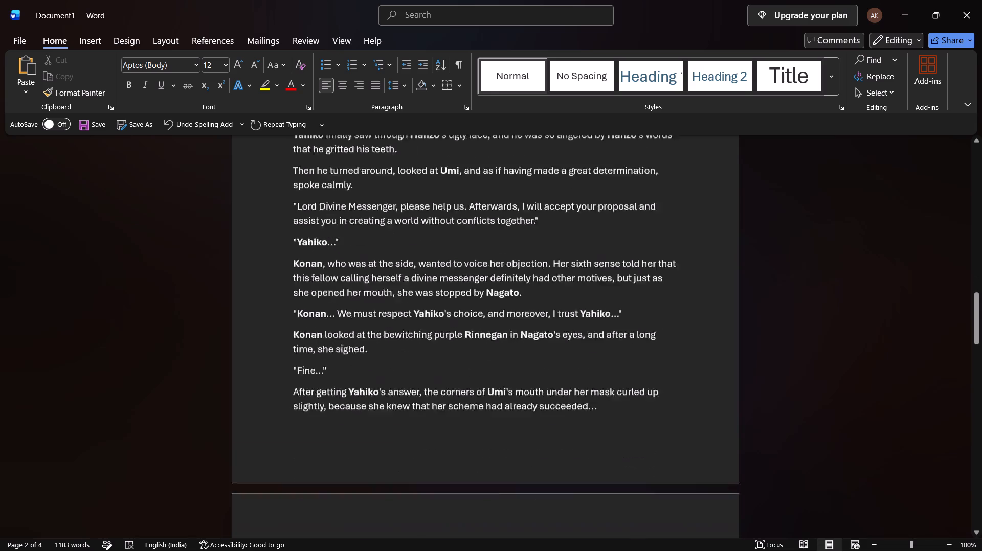
scroll(764, 323, "down", 2)
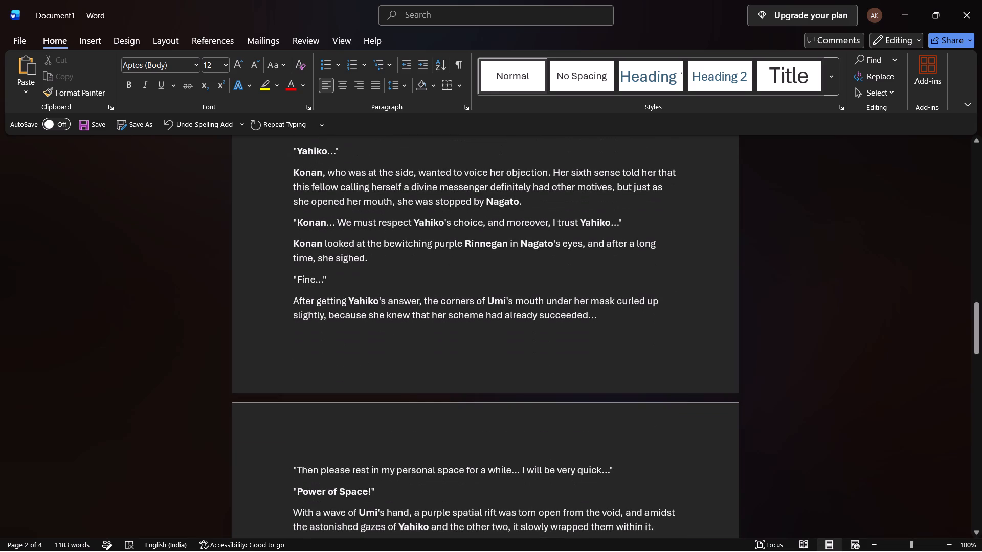
scroll(766, 315, "down", 3)
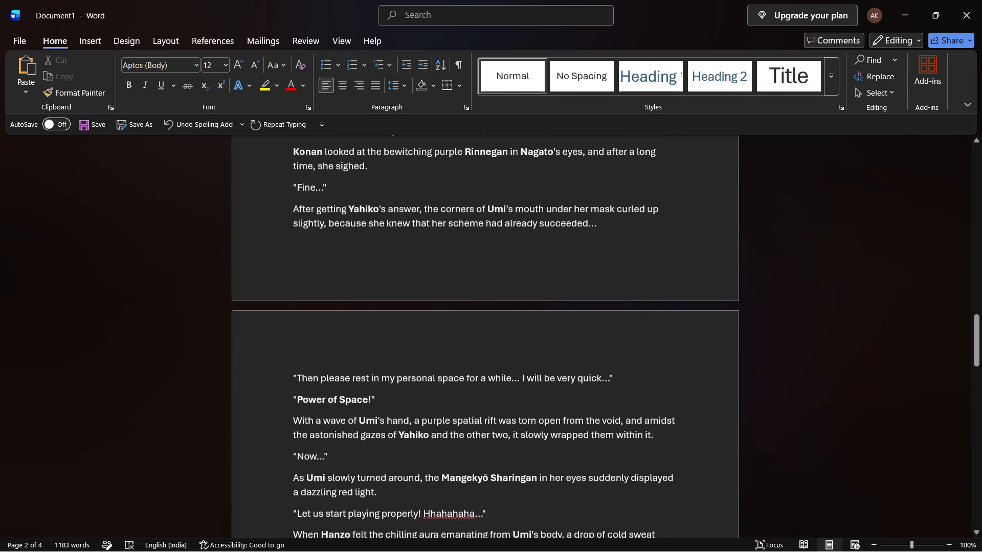
scroll(764, 317, "down", 1)
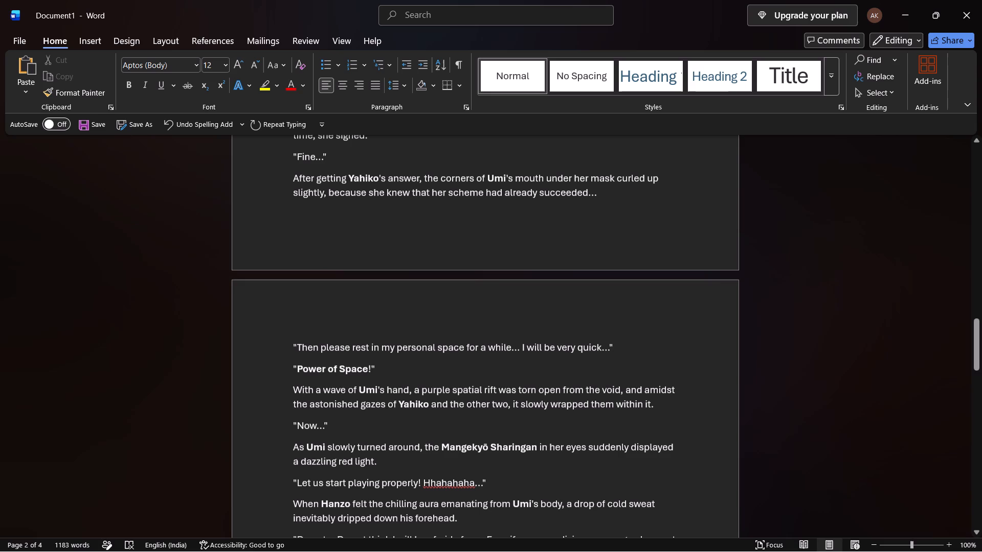
scroll(780, 345, "down", 3)
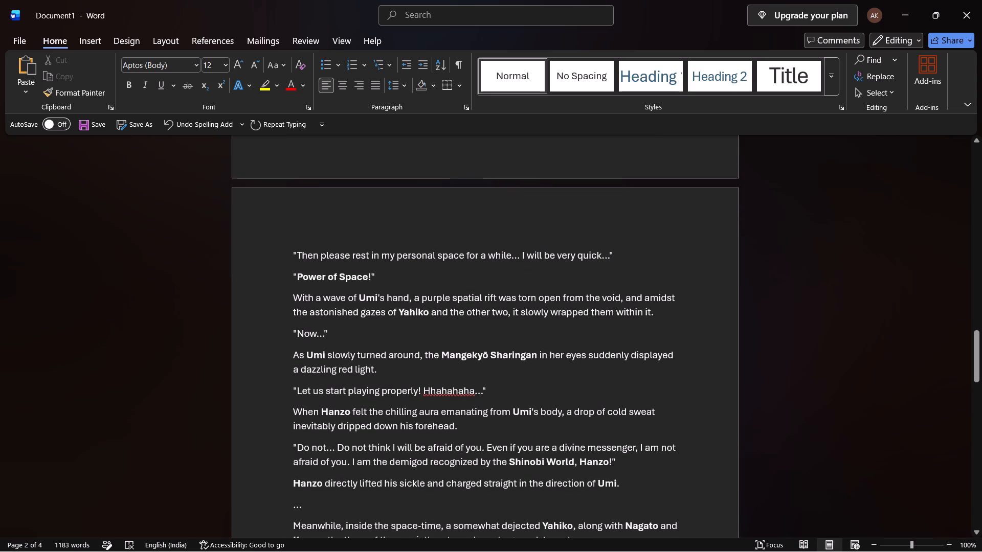
scroll(788, 339, "down", 1)
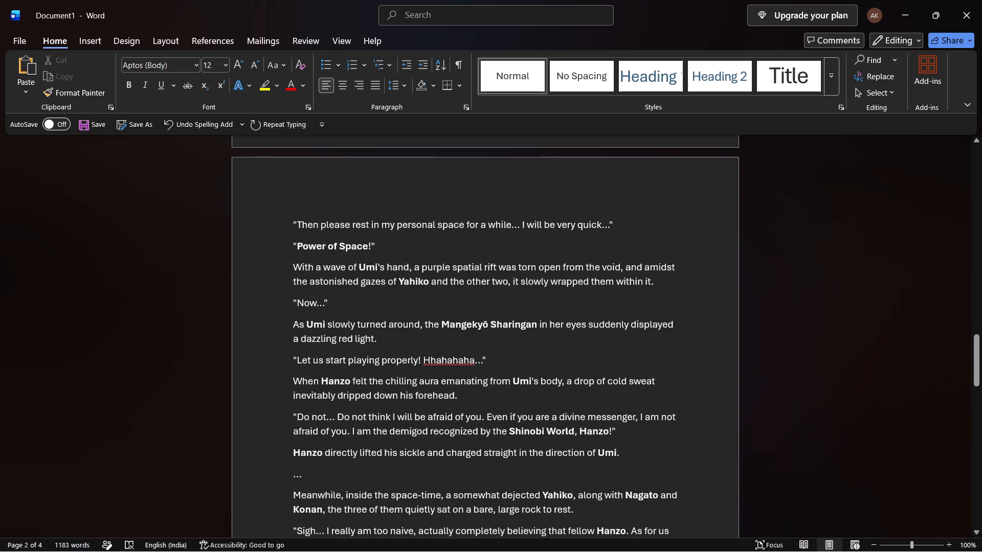
scroll(775, 330, "down", 3)
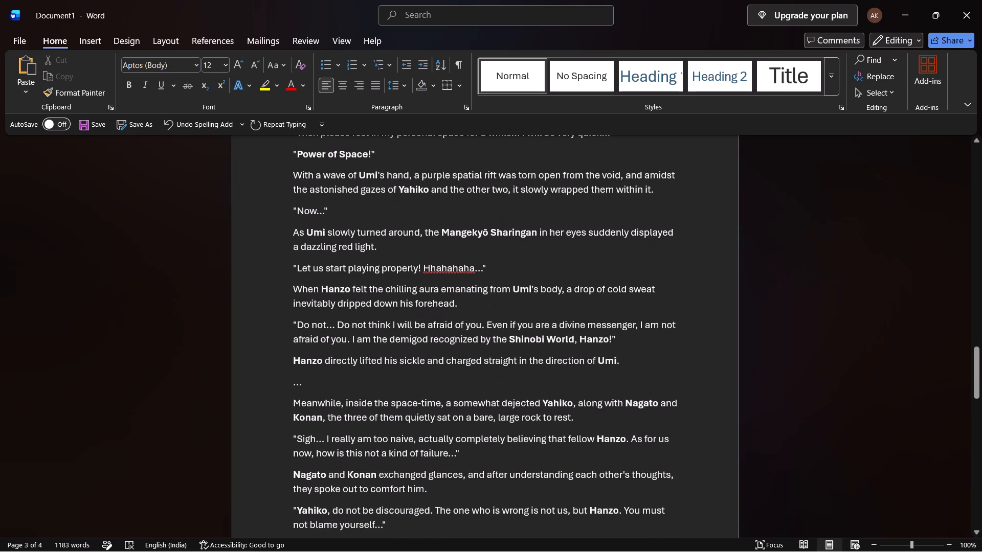
scroll(783, 357, "down", 1)
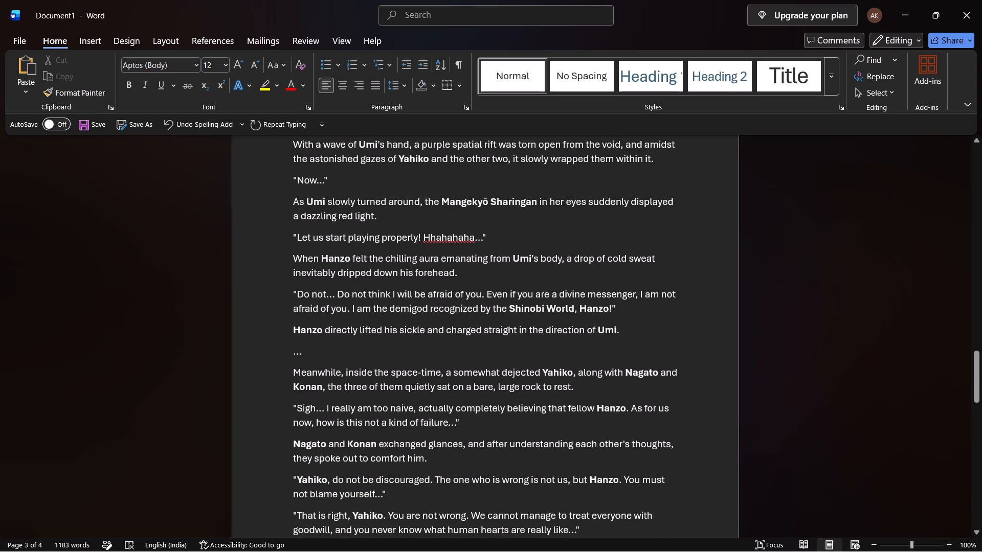
scroll(783, 358, "down", 1)
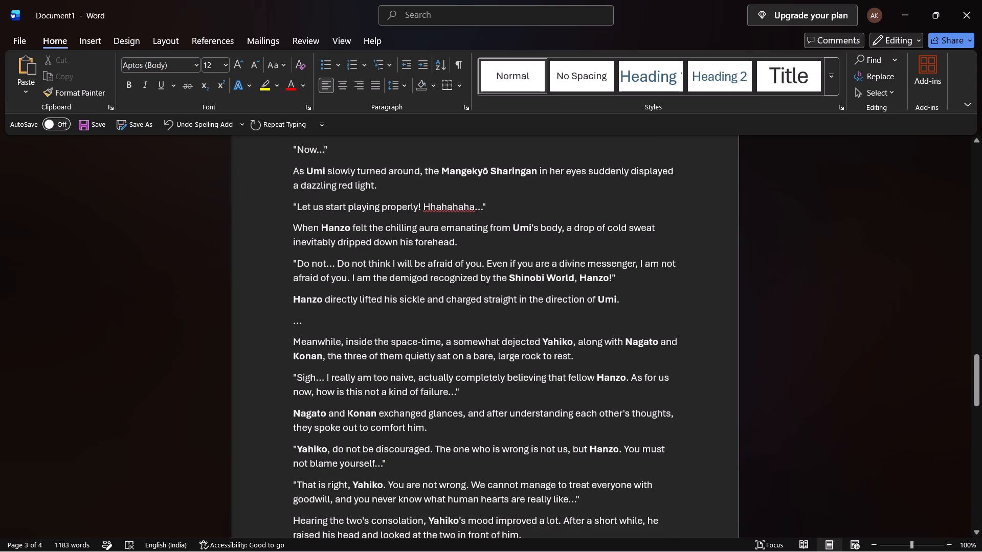
scroll(783, 358, "down", 1)
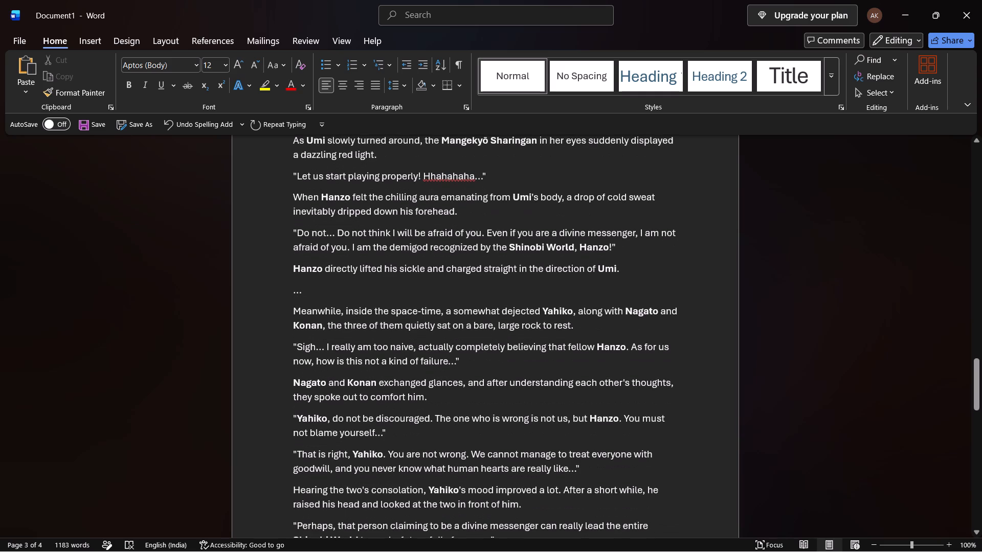
Correct the flagged word "genjutsu" in the Divine Tree line to "Genjutsu" using the spelling suggestion.
scroll(791, 349, "down", 2)
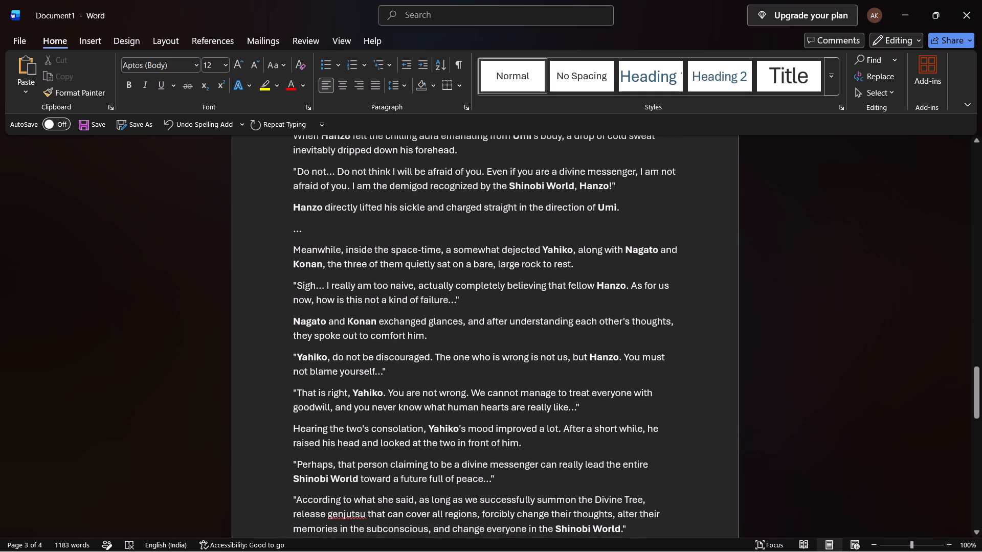
scroll(792, 347, "down", 1)
right_click(342, 484)
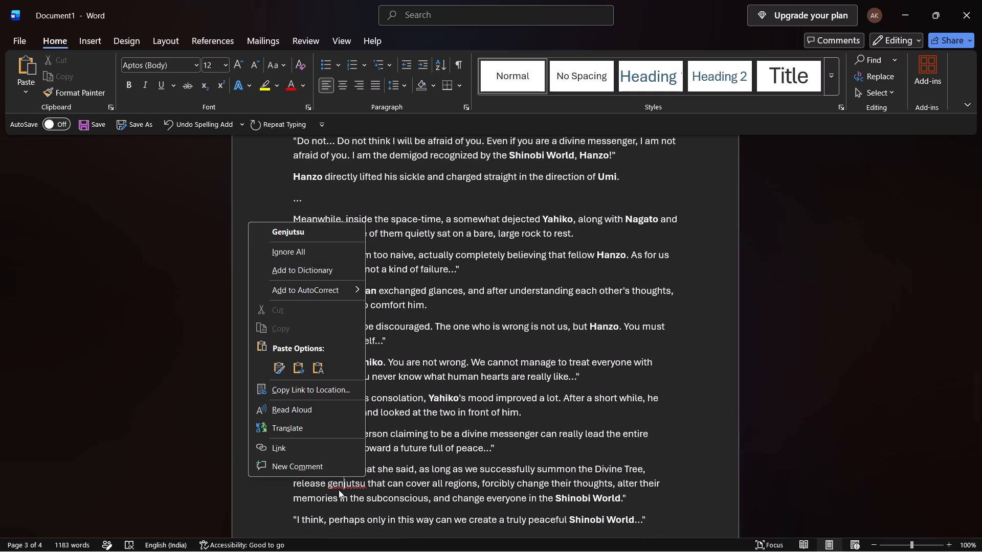
left_click(321, 231)
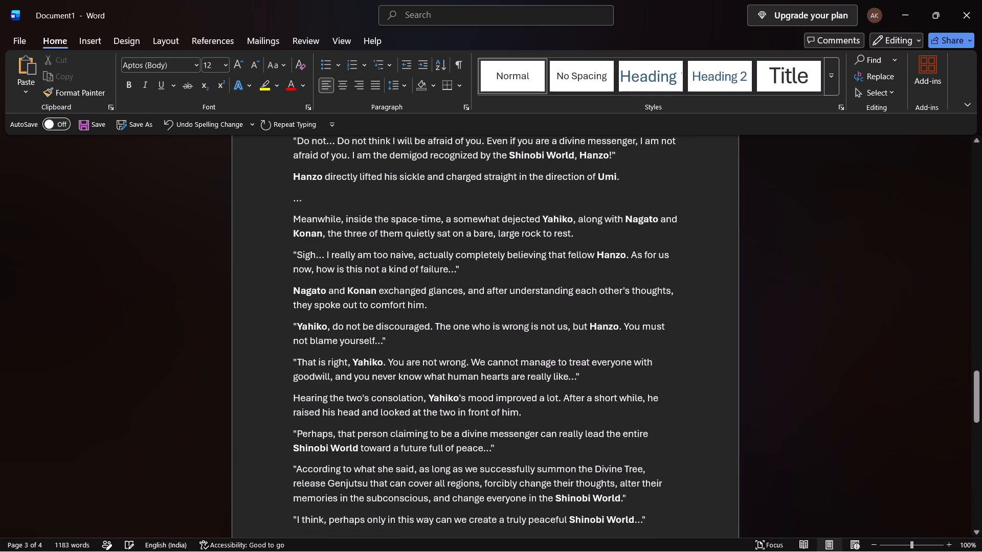
Review the remaining text to the chapter's end, and start saving the document with Naruto hakari as the location.
scroll(222, 379, "down", 1)
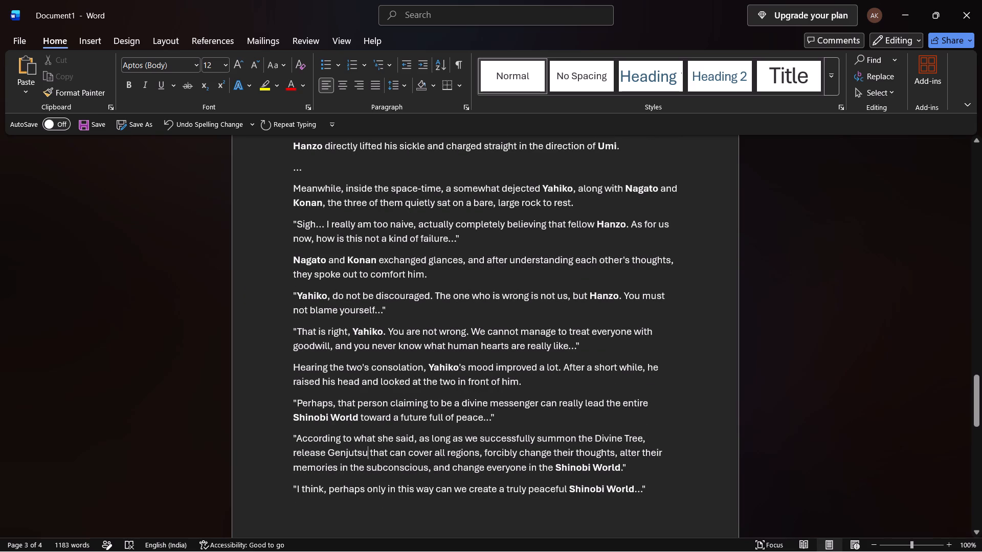
scroll(225, 383, "down", 8)
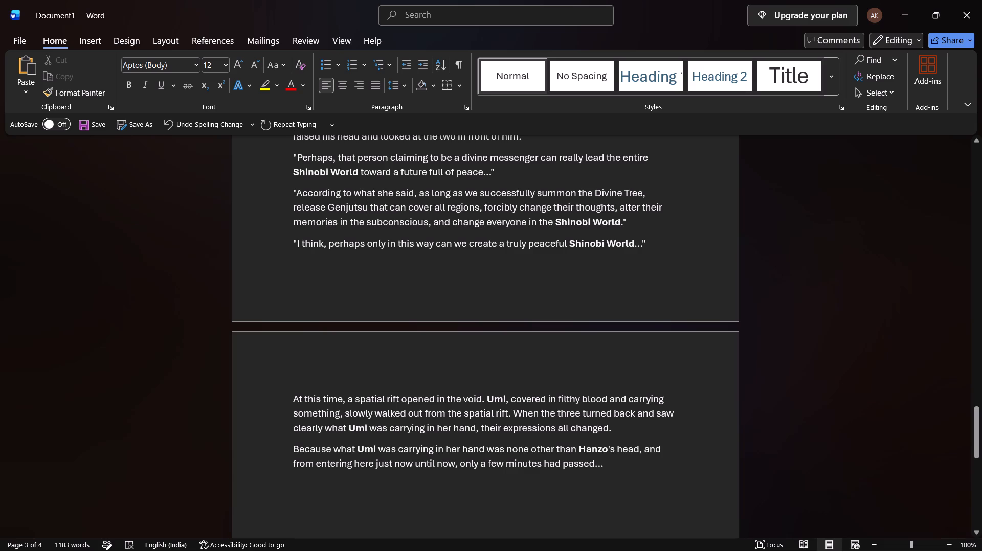
scroll(207, 369, "down", 7)
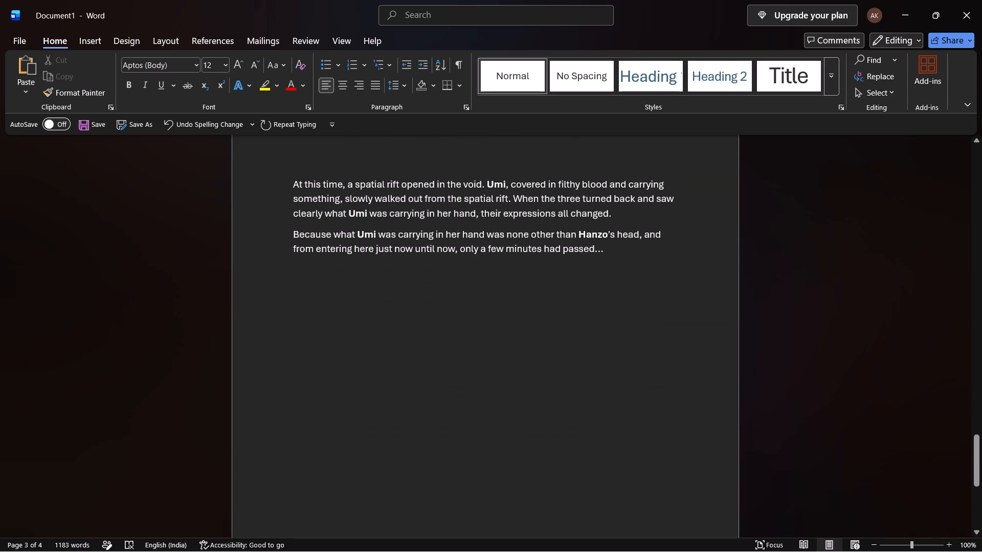
left_click(93, 131)
left_click(402, 298)
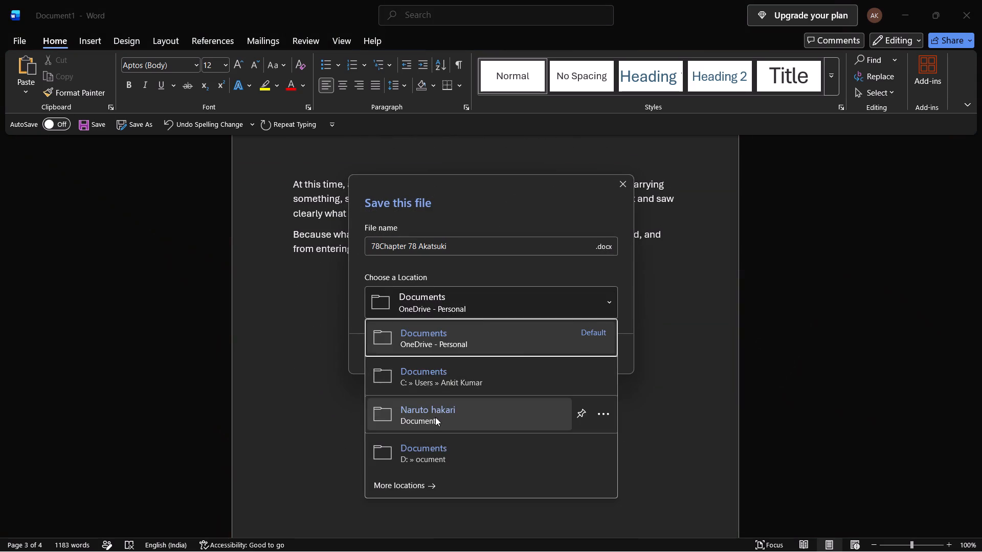
left_click(435, 417)
Shorten the file name to "Chapter 78" and save the document.
double_click(467, 249)
key("BackSpace")
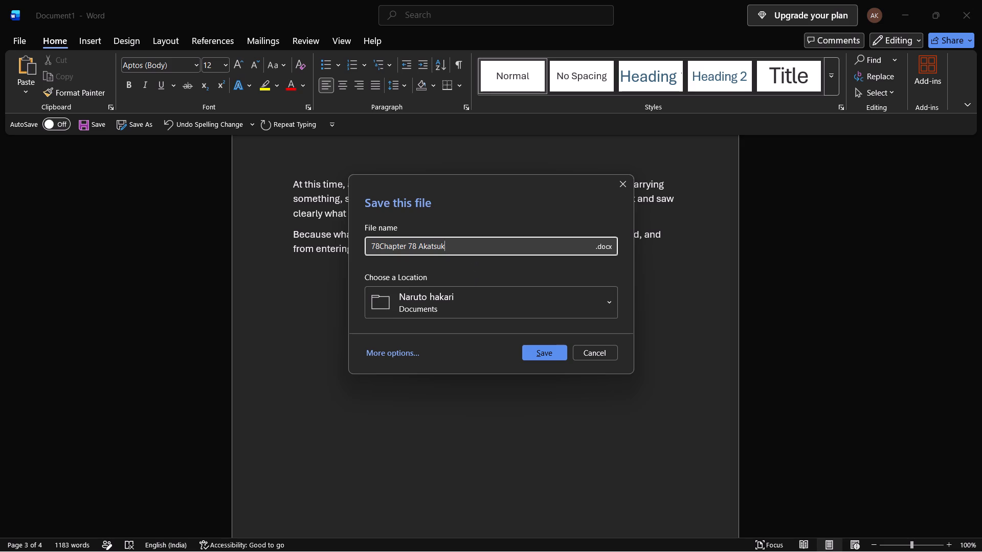
key("BackSpace")
key("BackSpace")
key("BackSpace")
key("BackSpace")
key("BackSpace")
key("BackSpace")
key("BackSpace")
key("BackSpace")
key("Left")
key("Left")
key("Left")
key("Left")
key("Left")
key("Left")
key("Left")
key("Left")
key("Left")
key("Left")
key("Left")
key("Right")
key("BackSpace")
key("BackSpace")
left_click(548, 348)
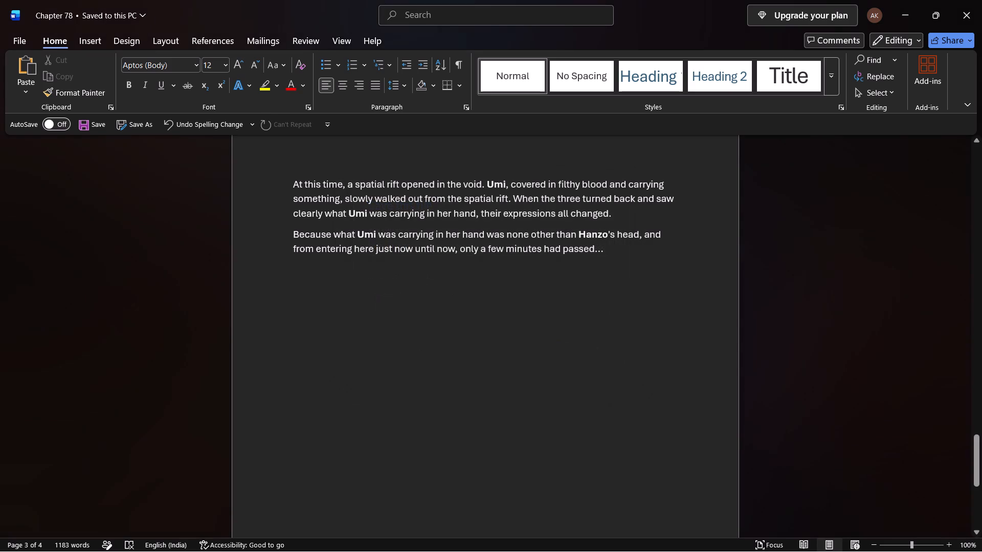
Close the Chapter 78 document and open Chapter 79 of the novel on WTR-LAB in Chrome.
left_click(981, 0)
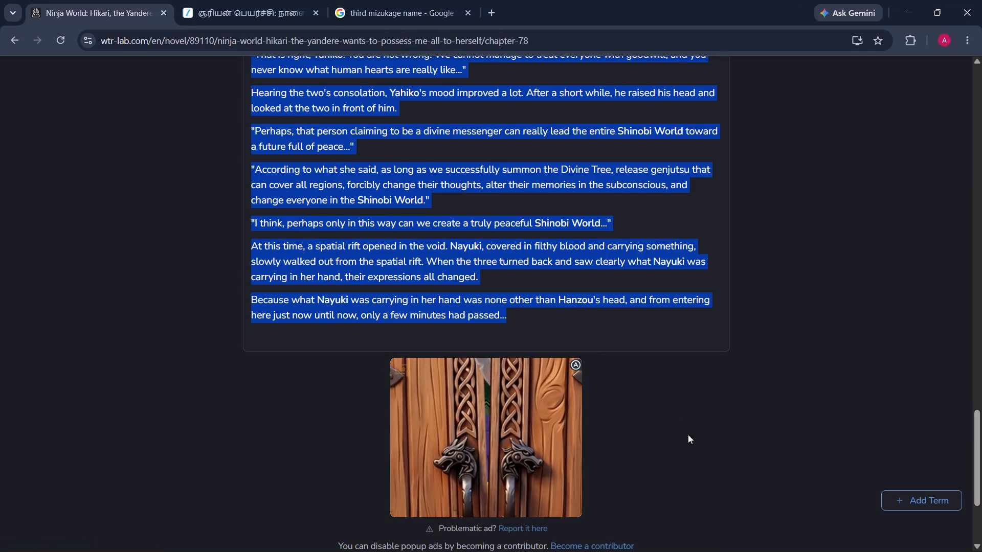
scroll(699, 431, "down", 4)
left_click(708, 403)
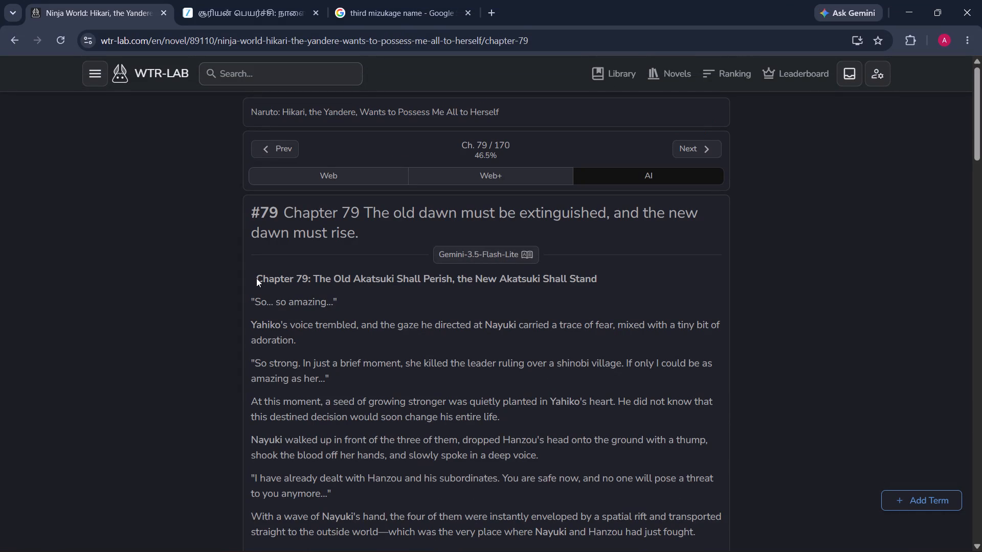
Copy the full Chapter 79 text, from its bold title to the closing line "Woohoo! So cute, whose wife is this!".
left_click_drag(256, 278, 624, 551)
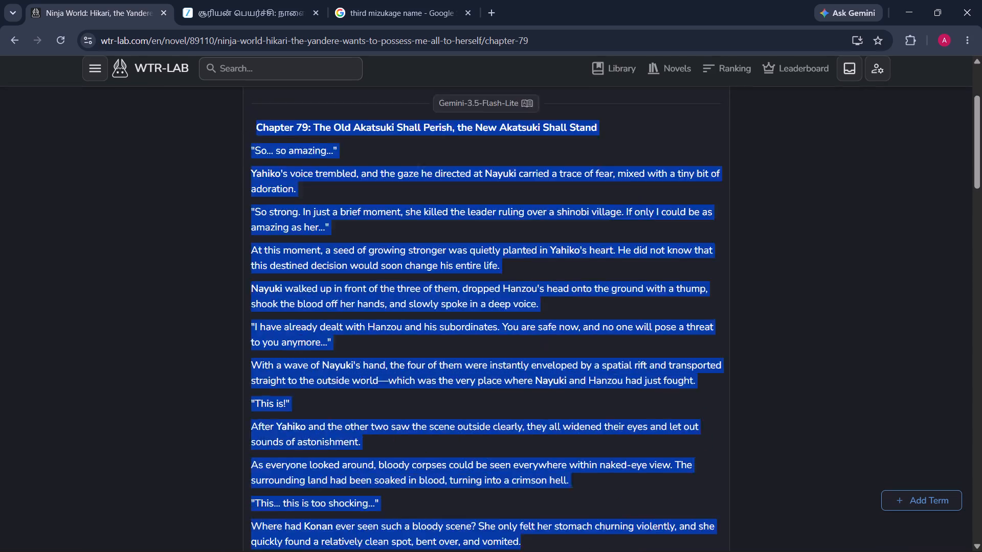
left_click_drag(624, 551, 429, 407)
right_click(409, 411)
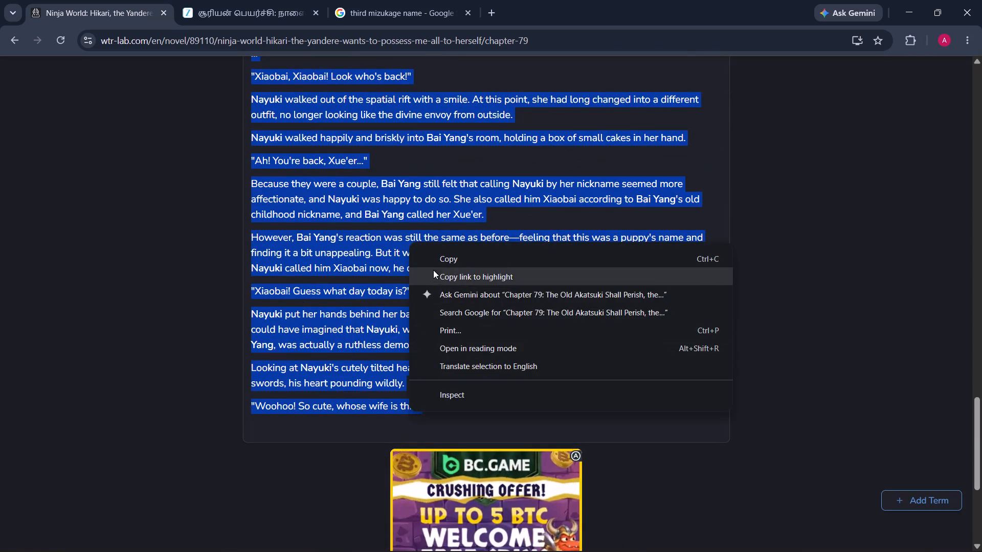
left_click(437, 262)
Open Word, create a blank document and paste the copied Chapter 79 text into it.
left_click(286, 538)
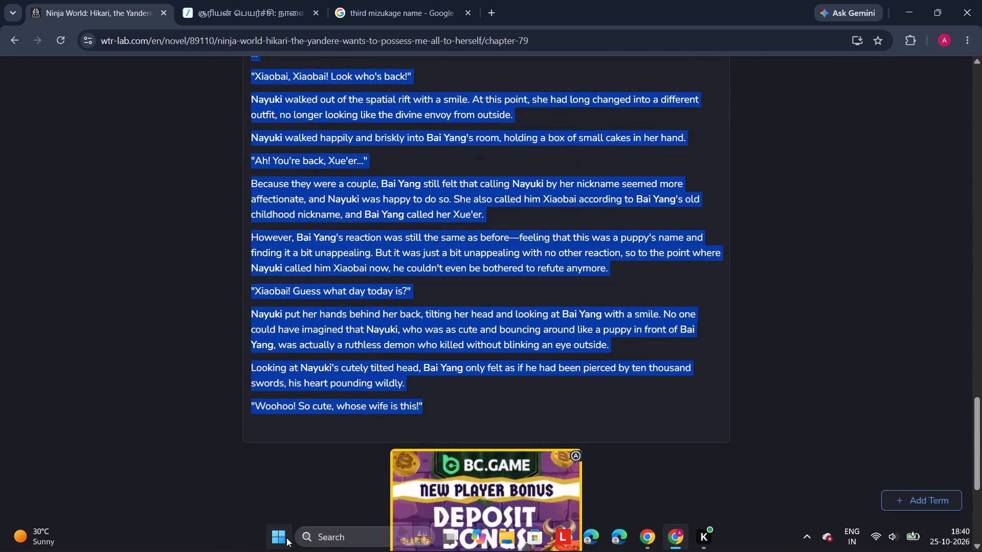
left_click(342, 148)
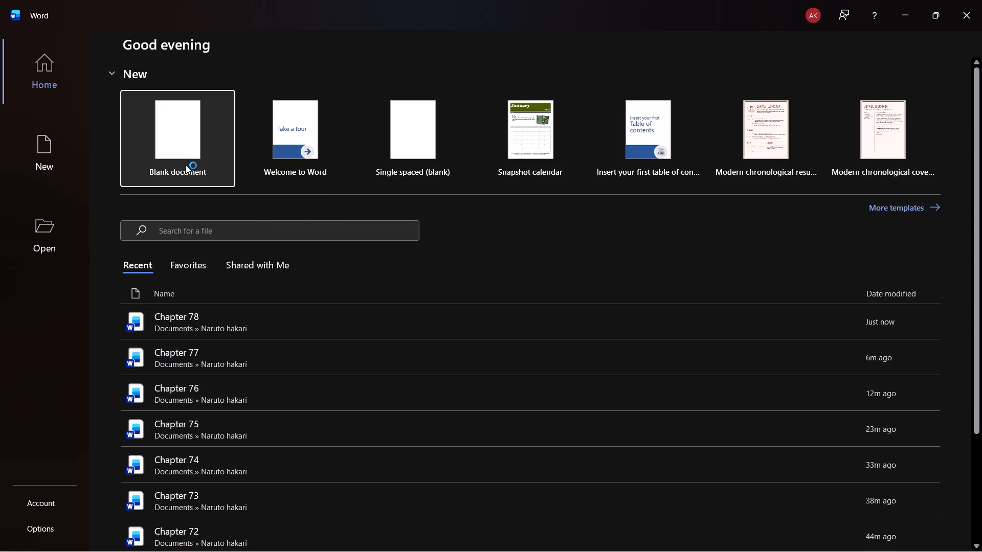
left_click(174, 154)
key("ctrl+v")
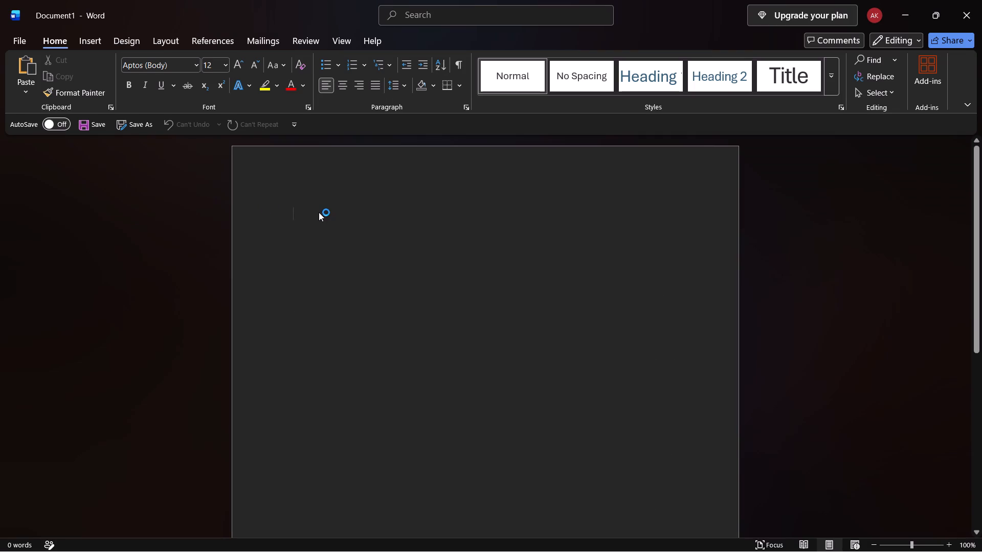
Replace every occurrence of "Bai Yang" with "Kaito" throughout the Chapter 79 document.
left_click_drag(980, 458, 981, 187)
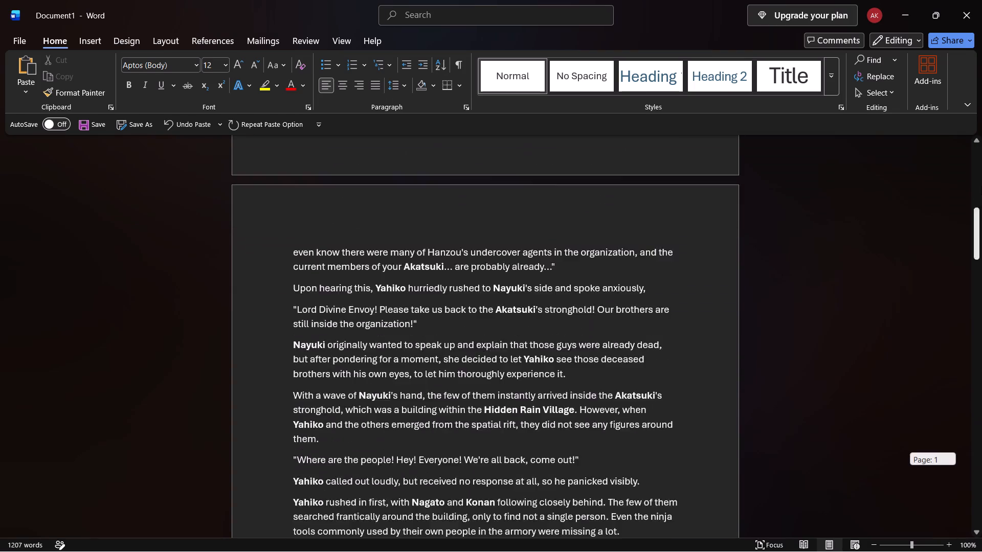
left_click_drag(981, 187, 981, 109)
left_click(871, 79)
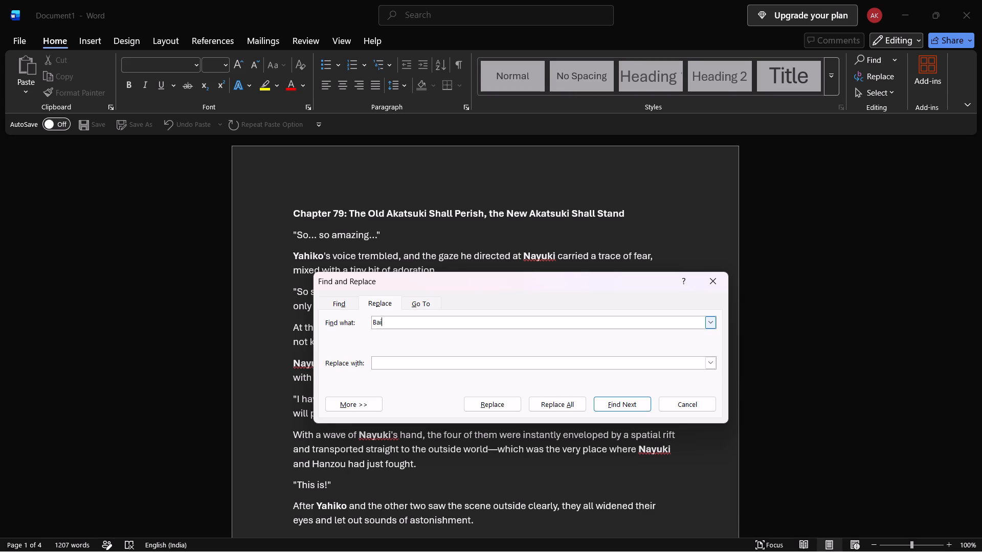
type("ang")
left_click(431, 362)
type("aito")
left_click(545, 403)
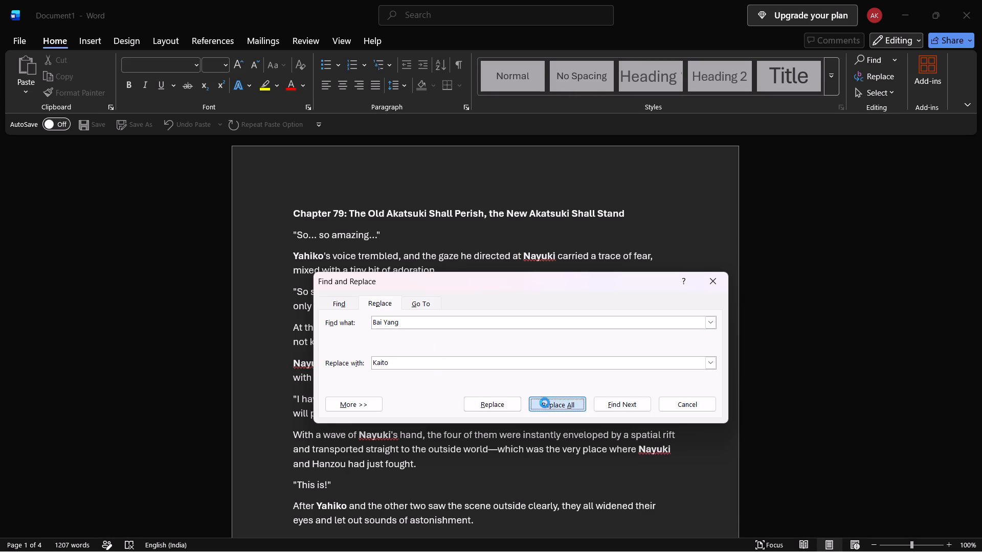
Replace every occurrence of "Nayuki" with "Umi" throughout the Chapter 79 document and close Find and Replace.
left_click(592, 384)
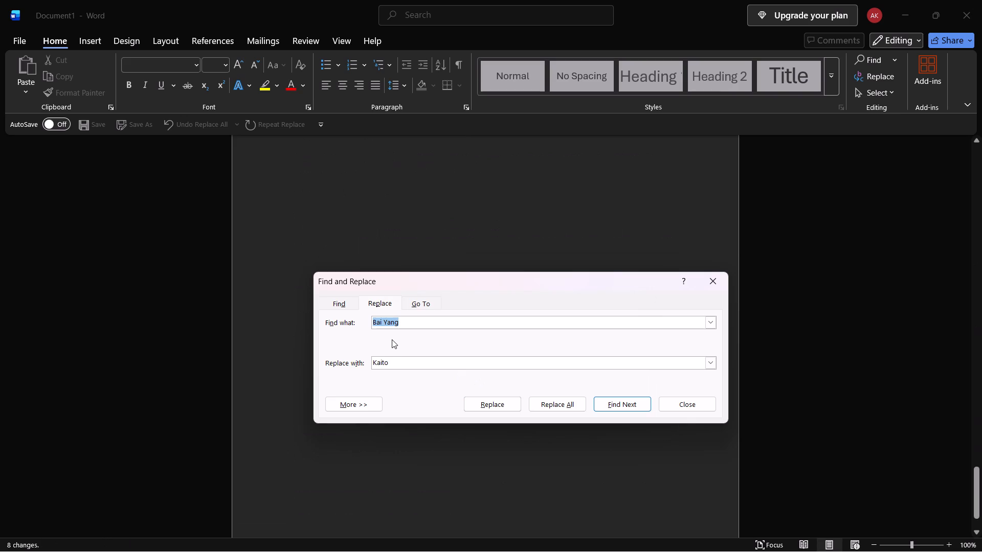
type("ayuki")
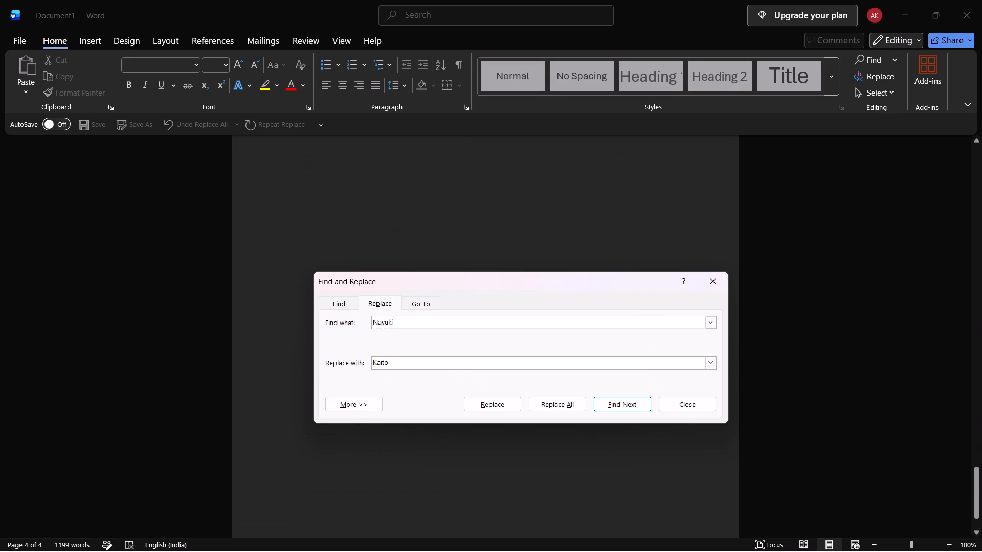
left_click(399, 359)
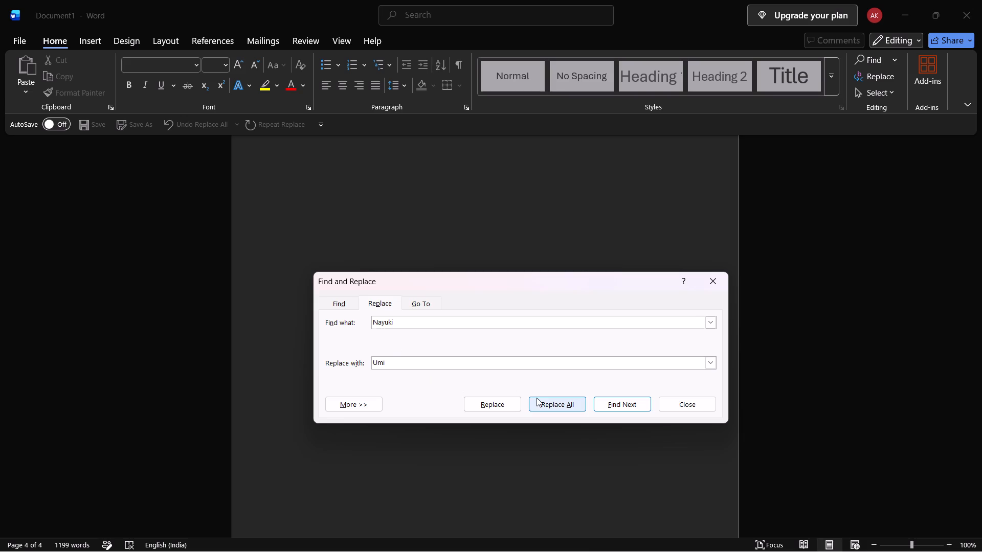
left_click(537, 398)
left_click(592, 387)
left_click(710, 286)
Correct "Hanzou" to "Hanzo" in the severed-head sentence, Umi's line about his subordinates, and the spatial rift paragraph.
scroll(710, 287, "up", 5)
left_click_drag(981, 467, 981, 143)
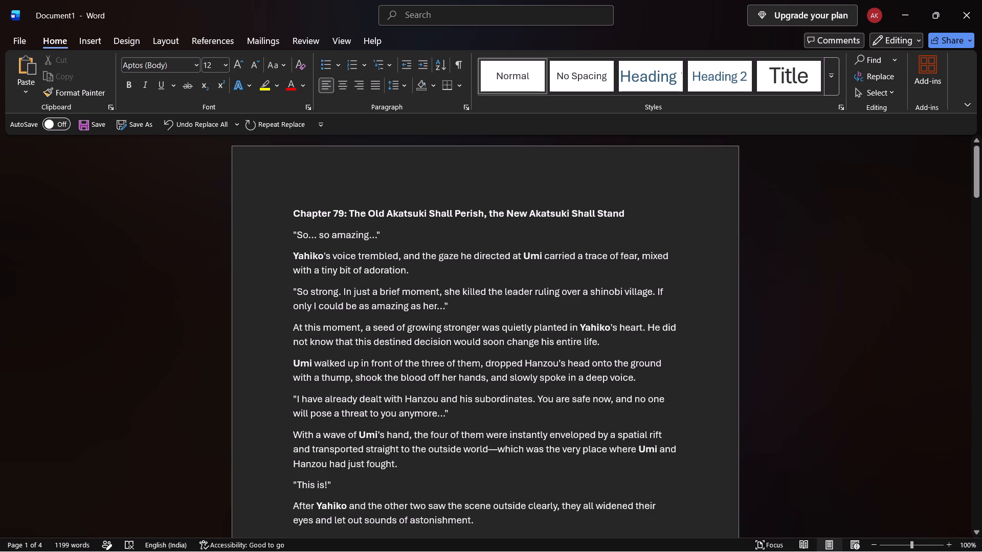
left_click(556, 362)
key("BackSpace")
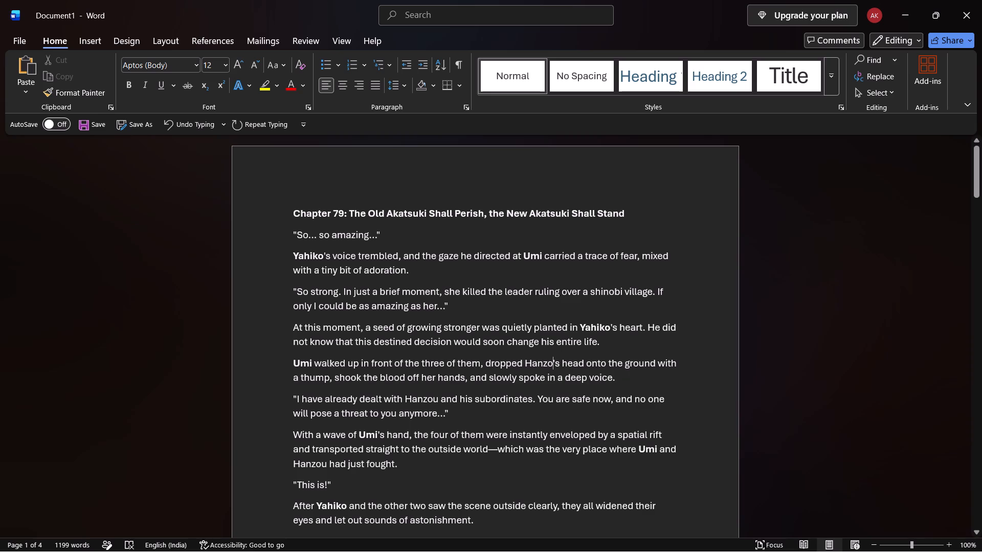
left_click(439, 401)
key("BackSpace")
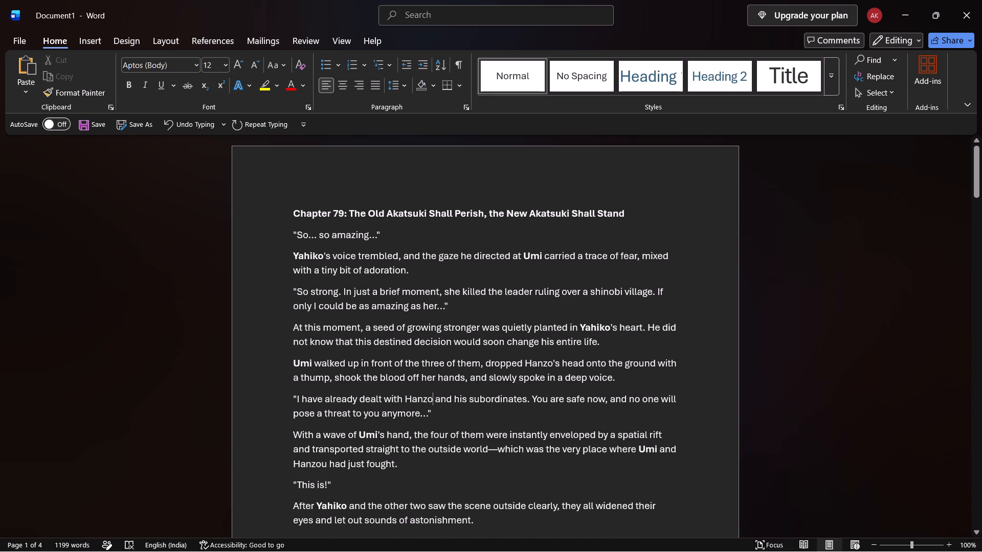
scroll(802, 398, "down", 3)
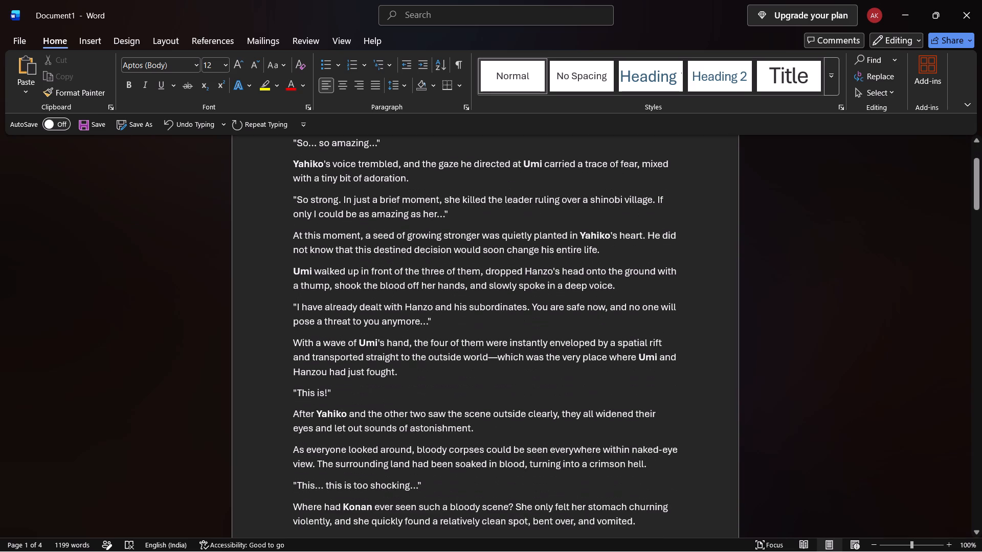
left_click(325, 376)
key("BackSpace")
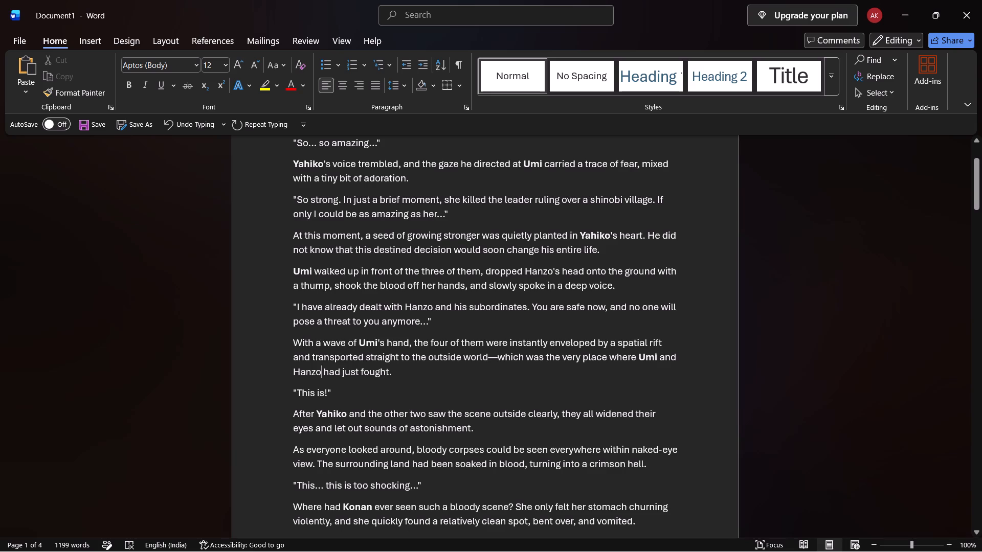
Proofread onward and correct "Hanzou" to "Hanzo" in Yahiko's ambush paragraph and twice in the "Save the flattery for later" speech.
scroll(837, 301, "down", 1)
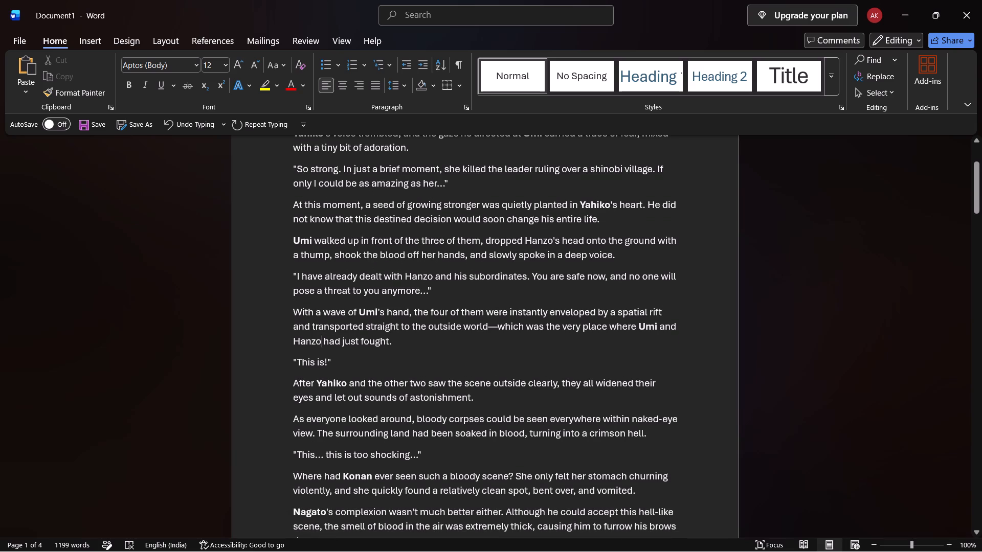
scroll(837, 301, "down", 2)
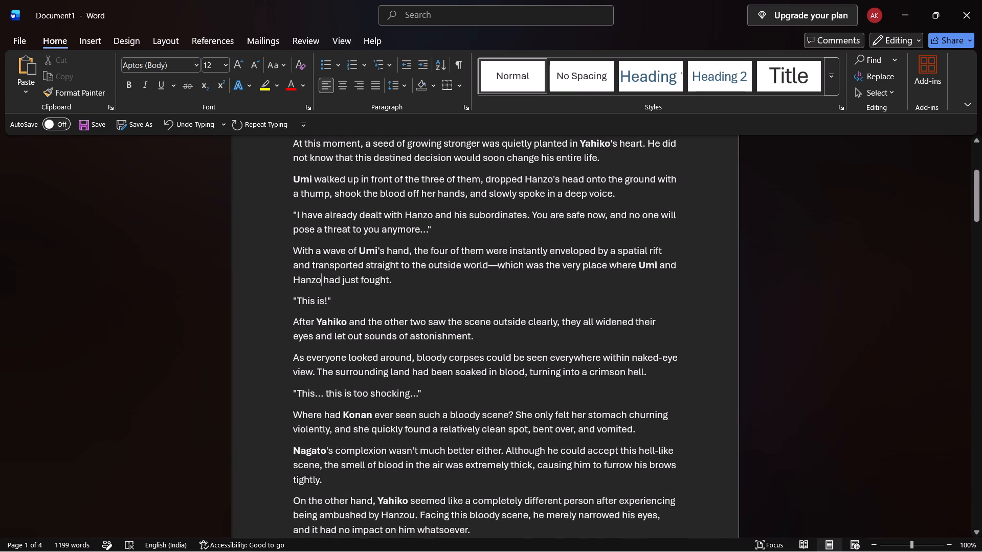
scroll(850, 294, "down", 1)
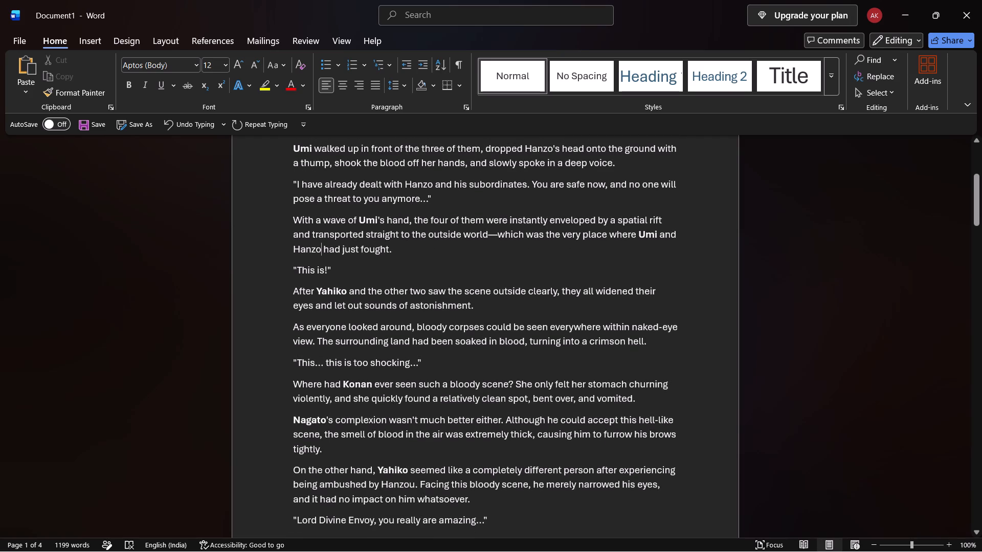
scroll(846, 288, "down", 2)
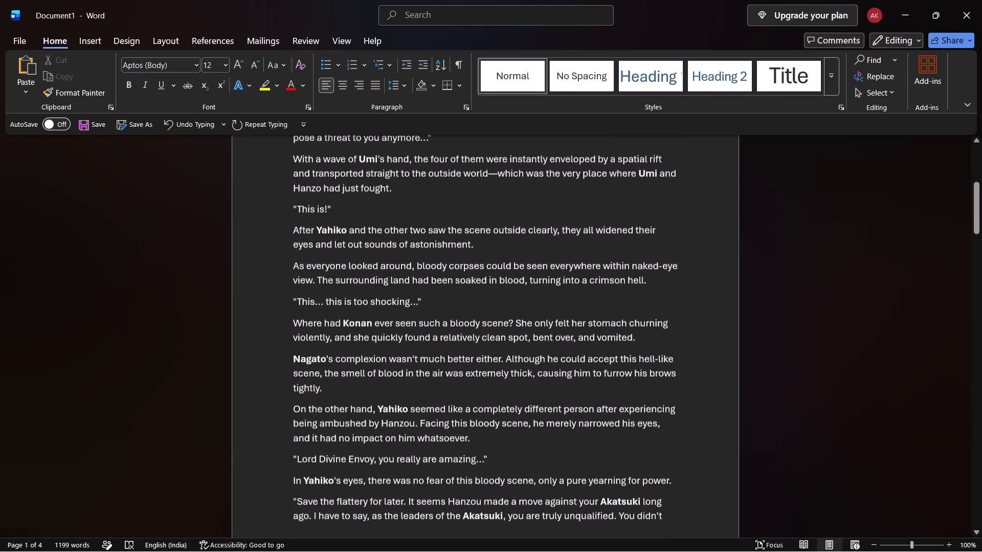
scroll(849, 282, "down", 1)
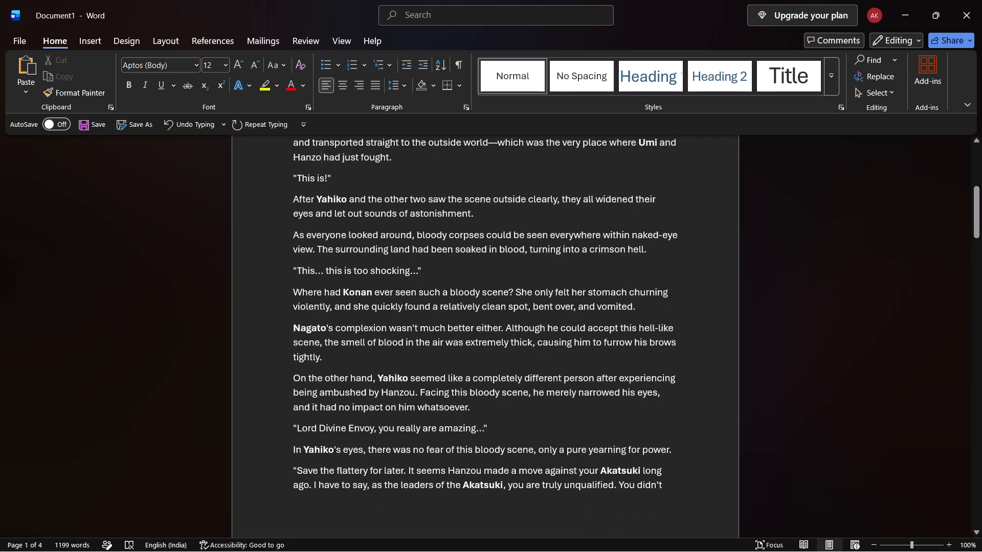
left_click(414, 393)
key("BackSpace")
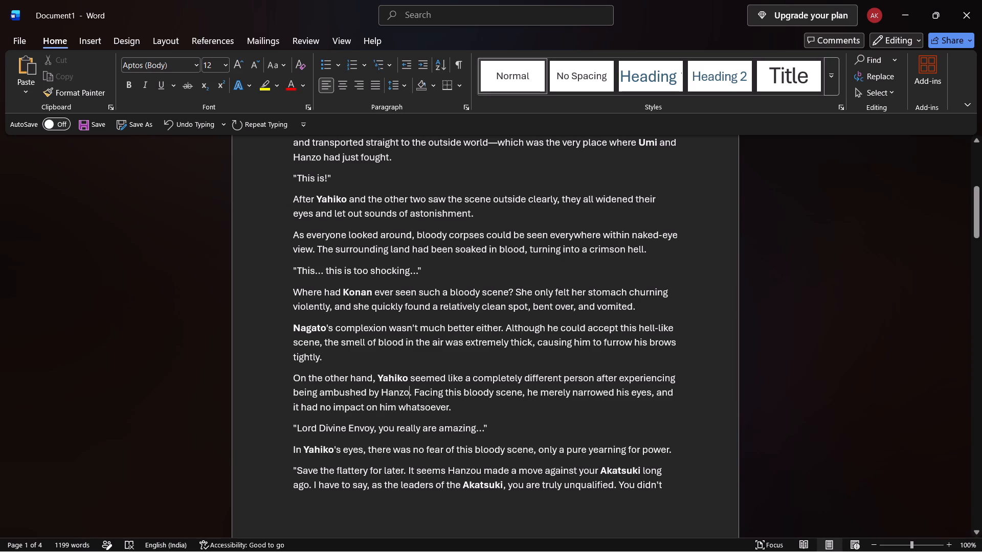
scroll(737, 349, "down", 2)
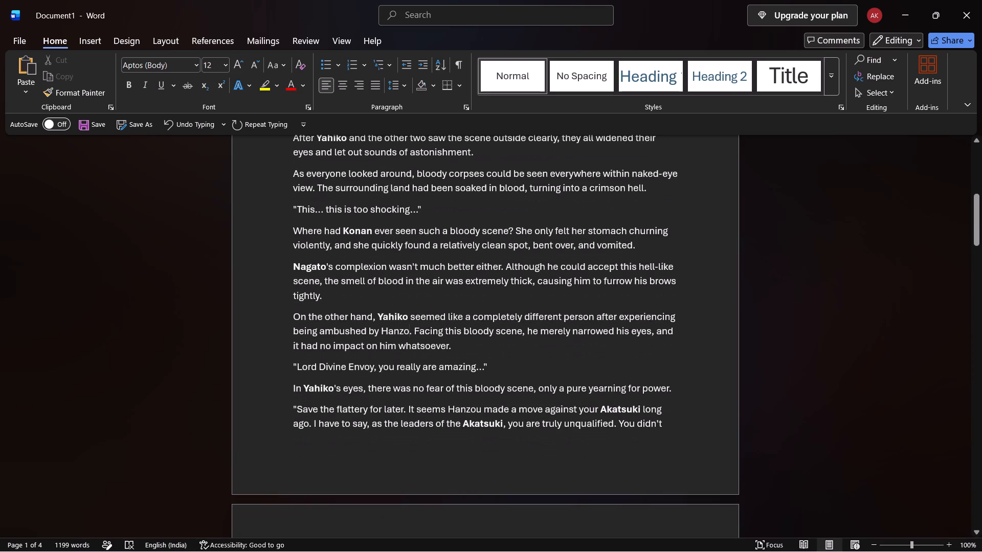
left_click(482, 413)
key("BackSpace")
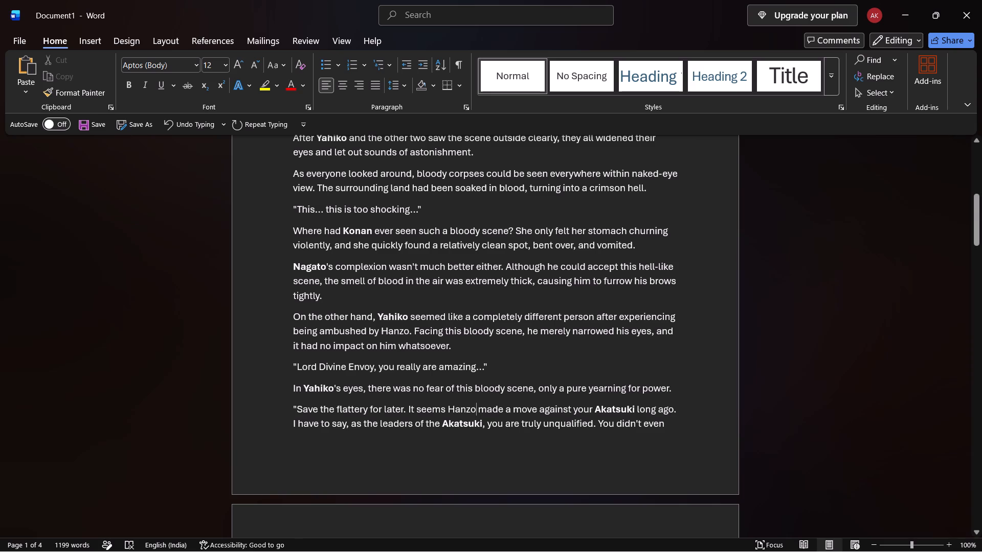
scroll(790, 348, "down", 5)
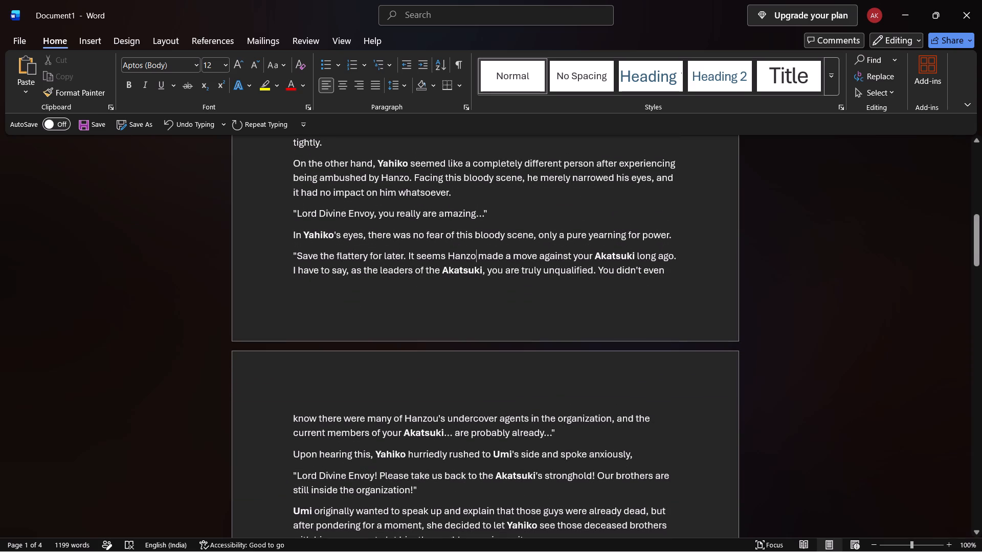
left_click(438, 421)
key("BackSpace")
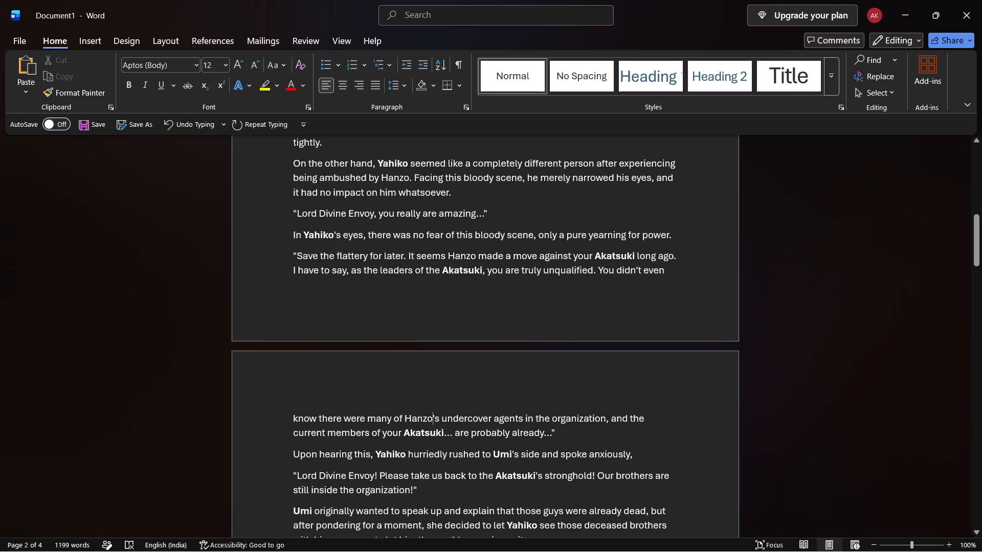
Proofread the rest of page 2 and correct "Hanzou's" to "Hanzo's" in the sentence about procuring his subordinates' corpses.
scroll(717, 365, "down", 1)
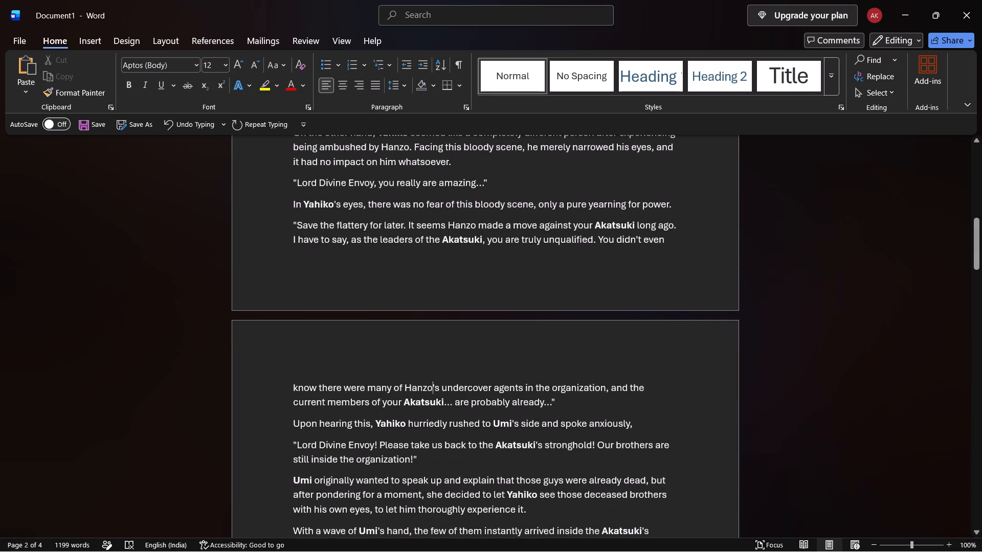
scroll(717, 365, "down", 1)
left_click(652, 414)
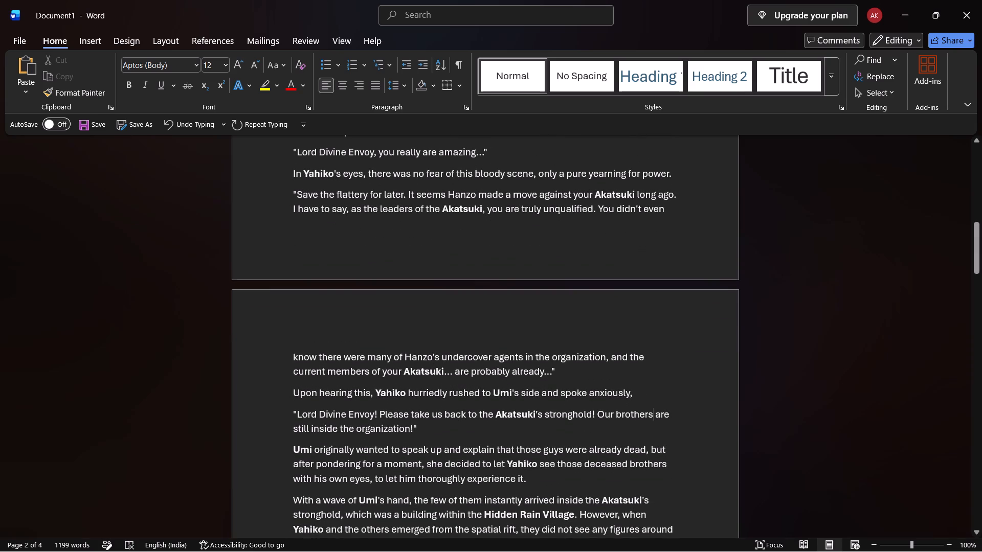
scroll(800, 365, "down", 2)
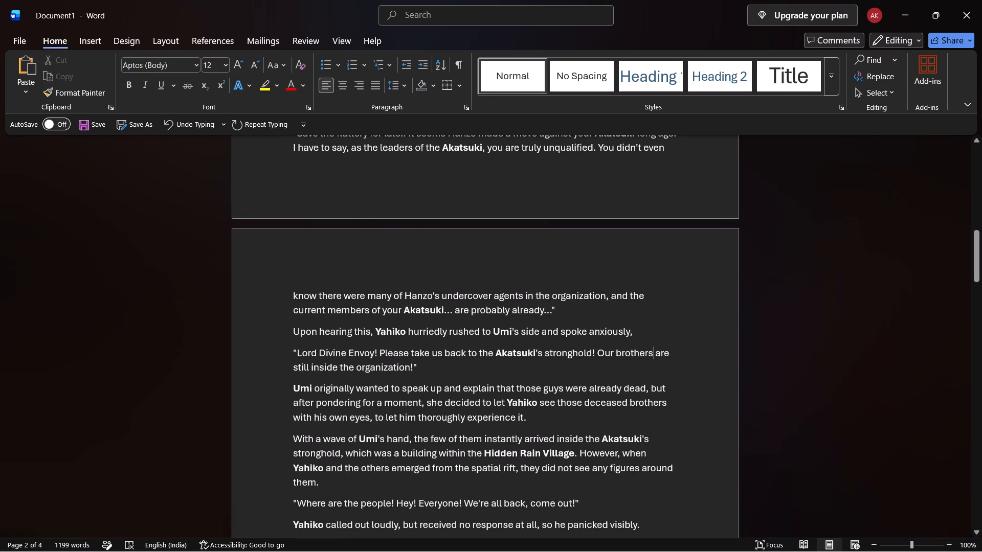
scroll(839, 359, "down", 3)
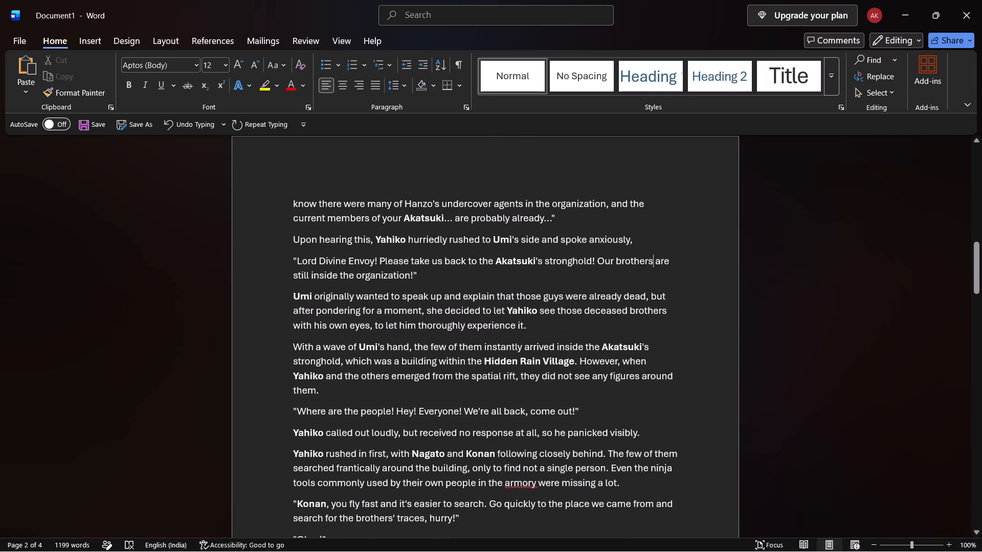
scroll(550, 445, "down", 2)
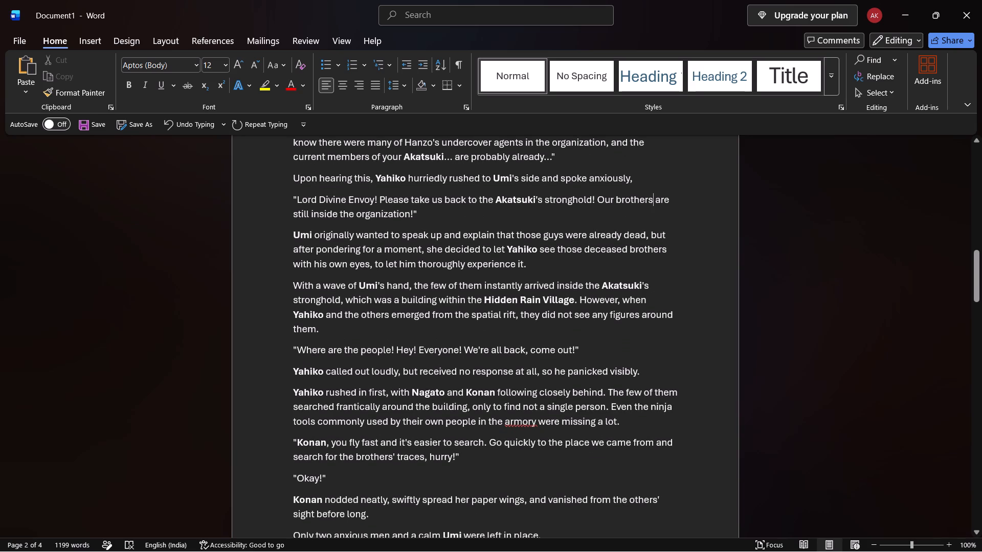
scroll(730, 373, "down", 2)
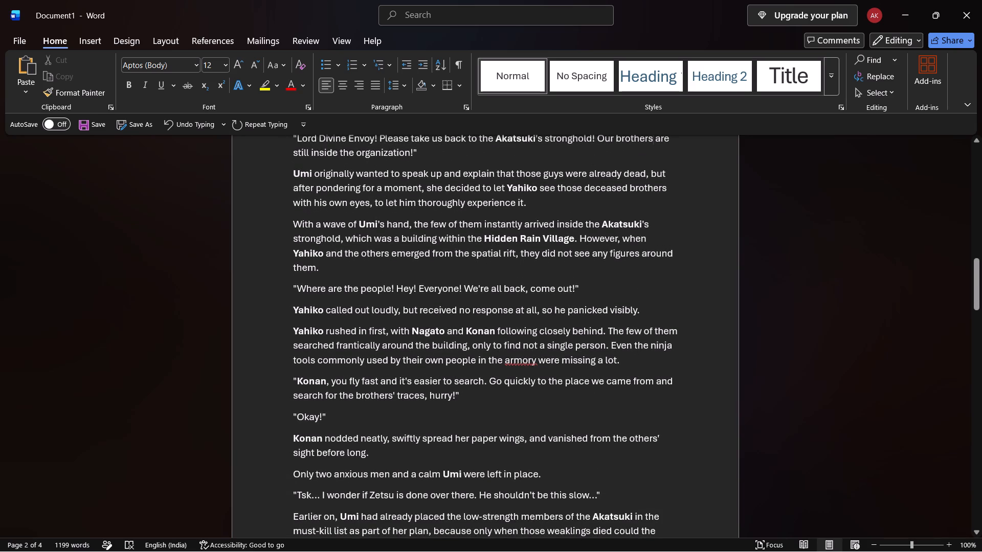
scroll(807, 351, "down", 3)
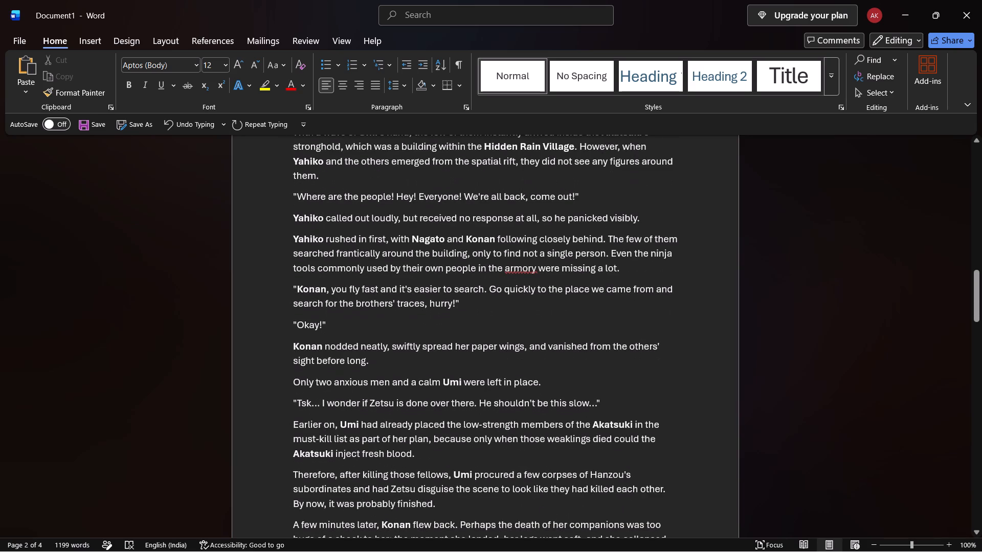
scroll(806, 337, "down", 1)
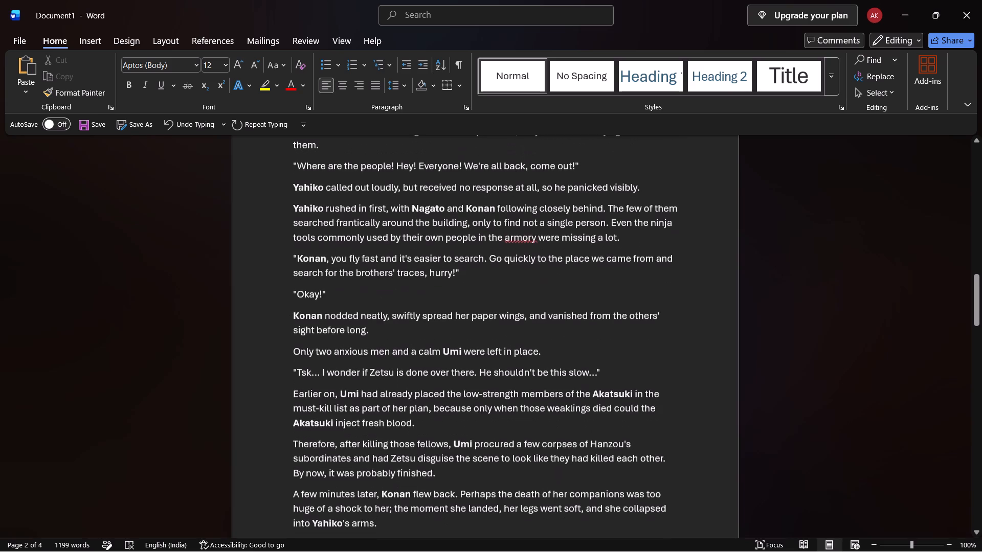
scroll(806, 337, "down", 1)
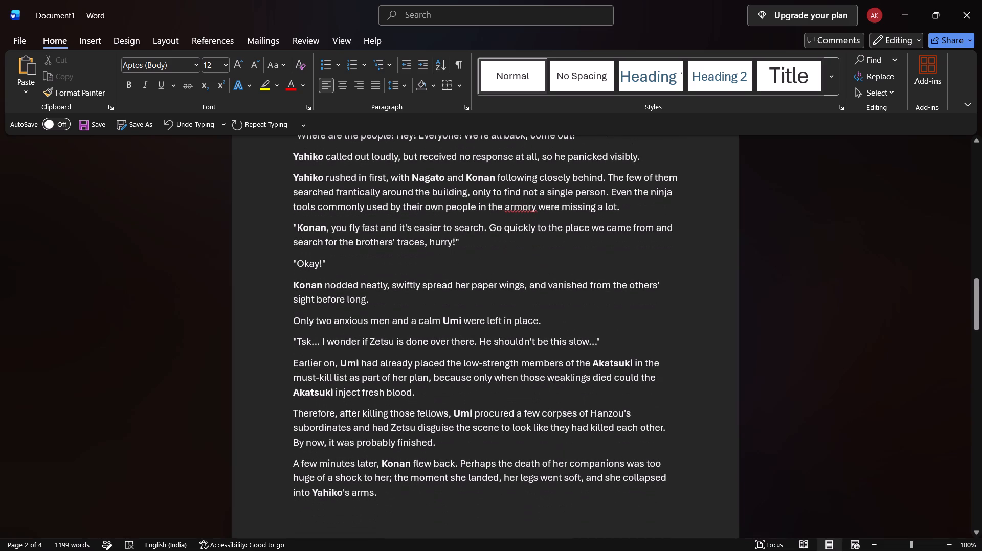
left_click(623, 411)
key("BackSpace")
Correct "Hanzou" to "Hanzo" in Konan's line beginning "They... not a single one of them is alive" on page 3.
scroll(770, 352, "down", 1)
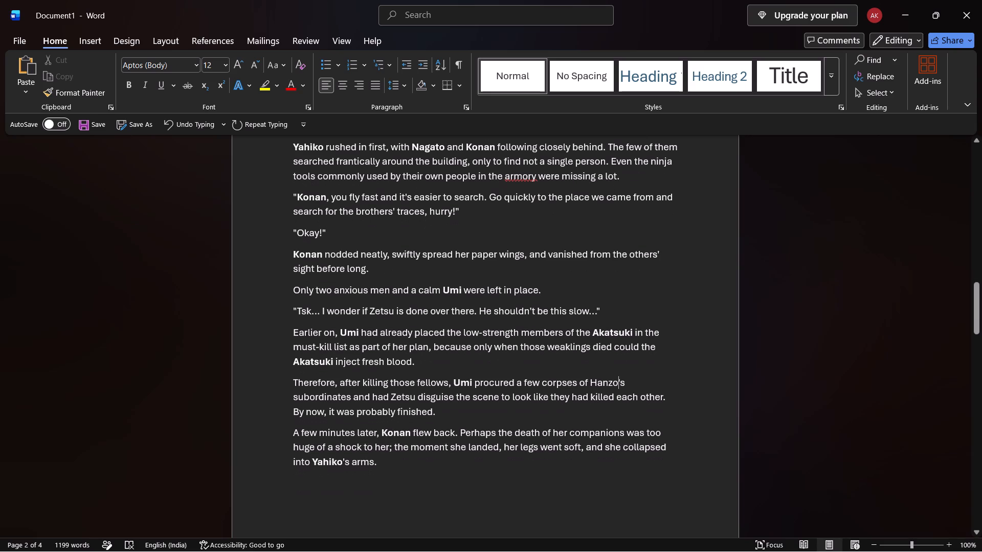
scroll(777, 357, "down", 5)
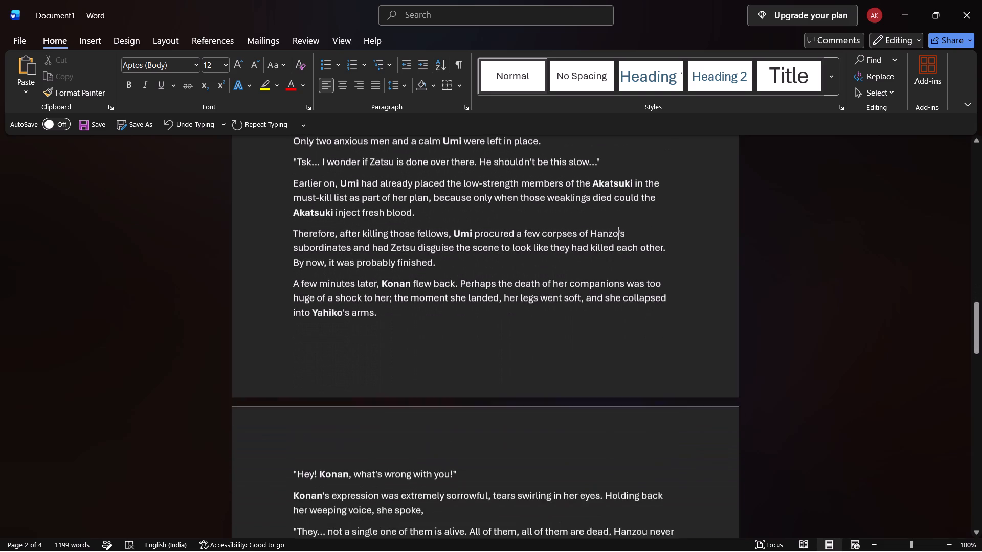
scroll(777, 357, "down", 2)
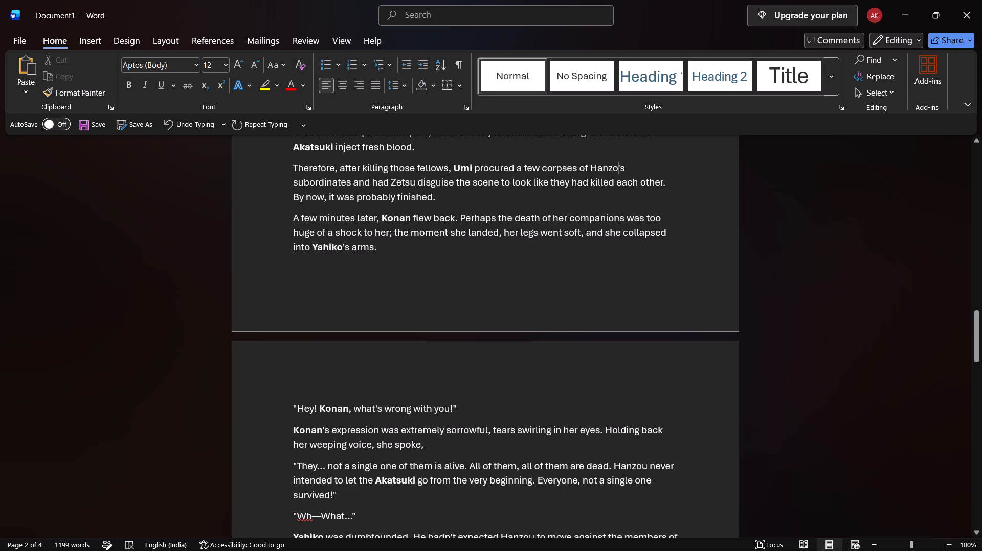
left_click(647, 464)
key("BackSpace")
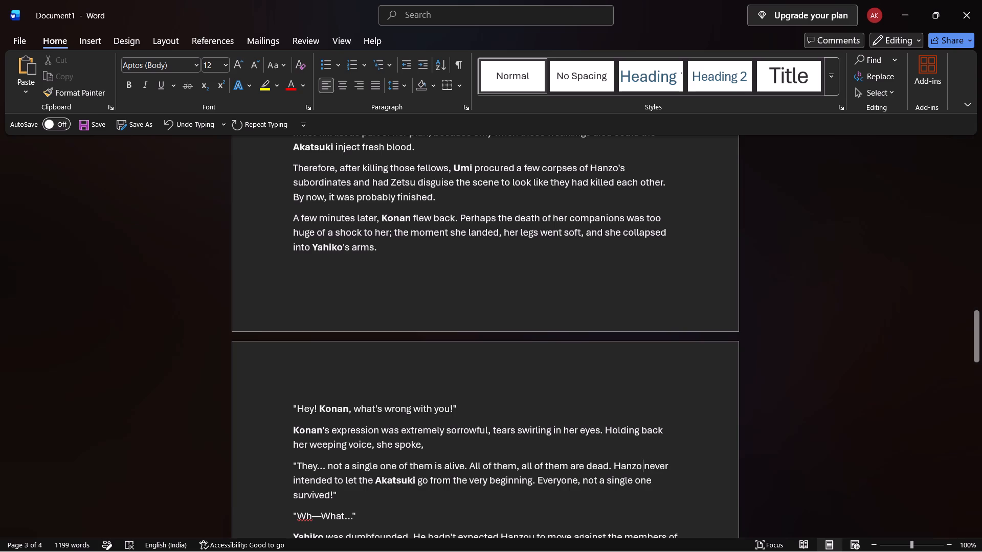
Proofread onward on page 3 and accept the grammar suggestion changing "partners," to "partners;" in the "Let's go!" speech.
scroll(815, 415, "down", 1)
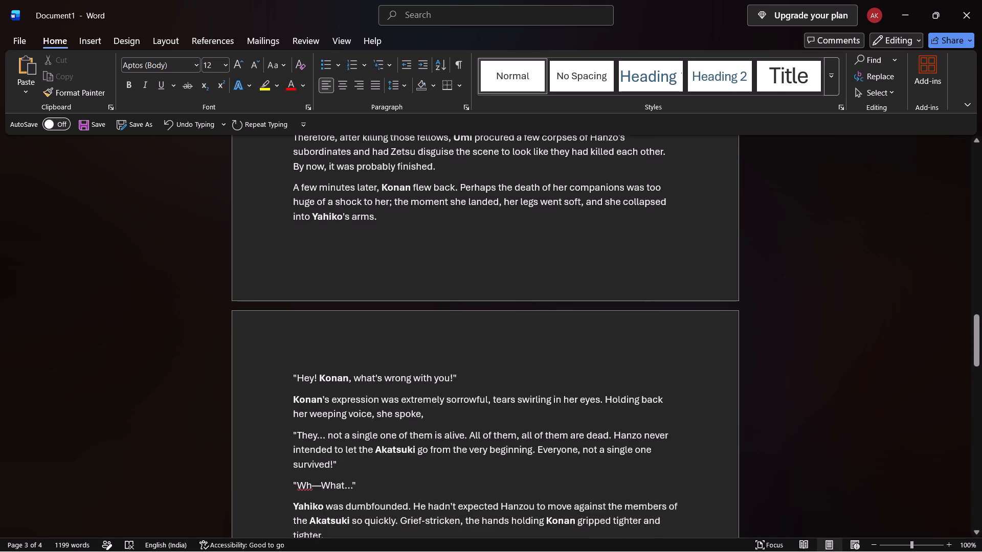
scroll(815, 415, "down", 3)
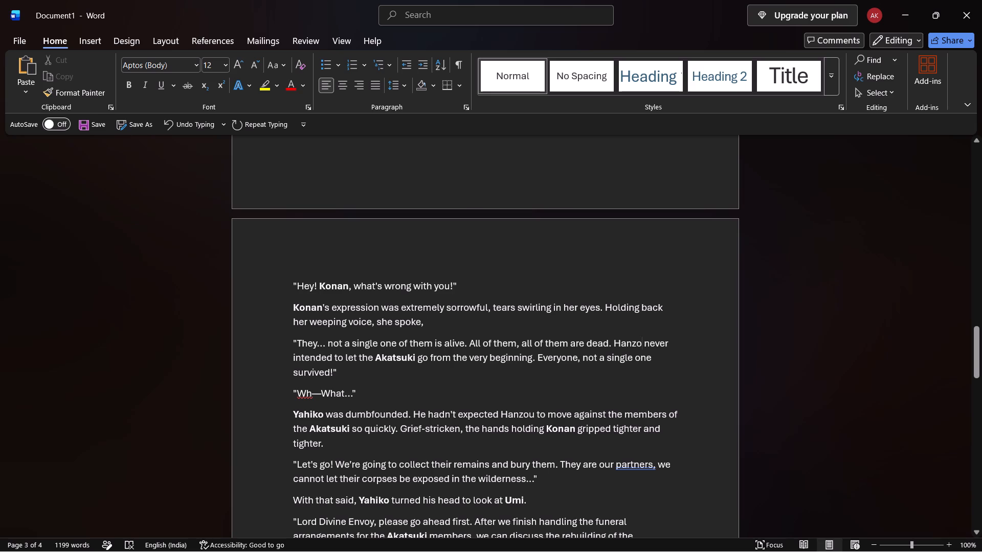
right_click(639, 466)
left_click(594, 233)
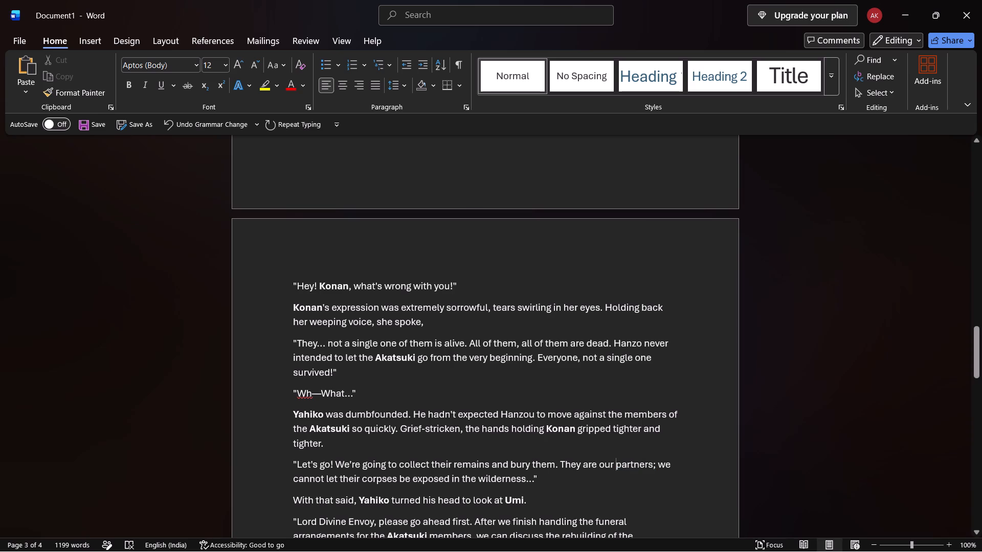
Proofread onward to the line "Xiaobai, Xiaobai! Look who's back!" and replace every "Xiaobai" in the document with "Kaito".
scroll(858, 404, "down", 2)
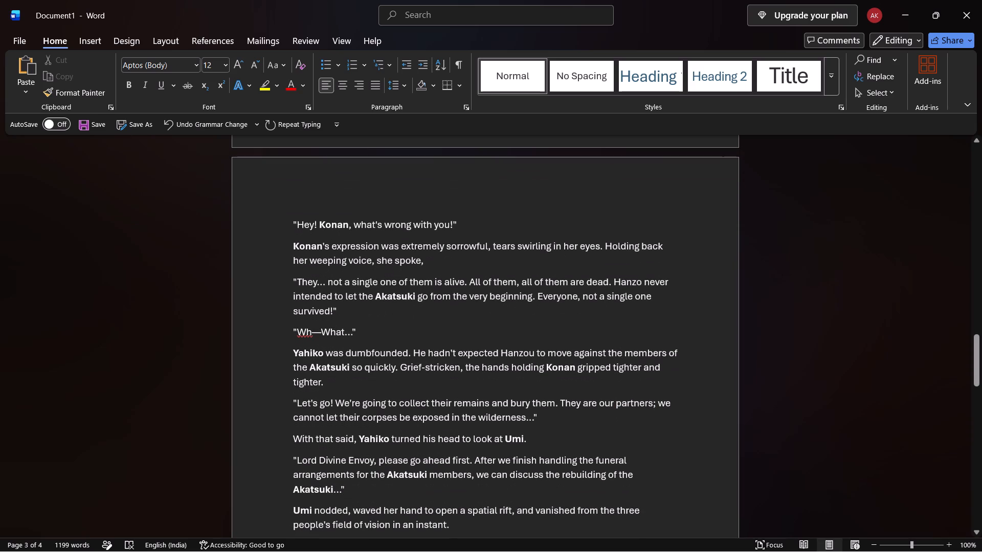
scroll(844, 378, "down", 1)
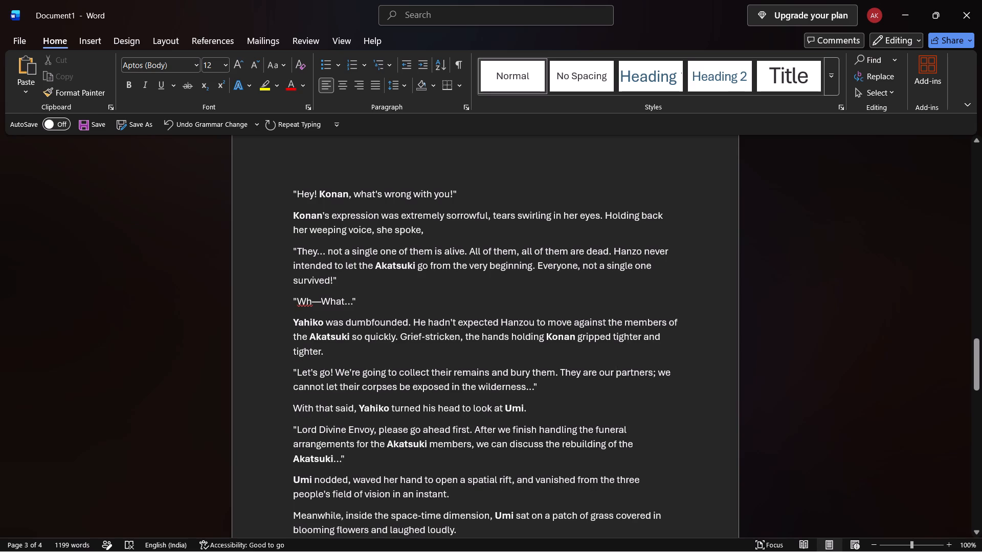
scroll(853, 369, "down", 2)
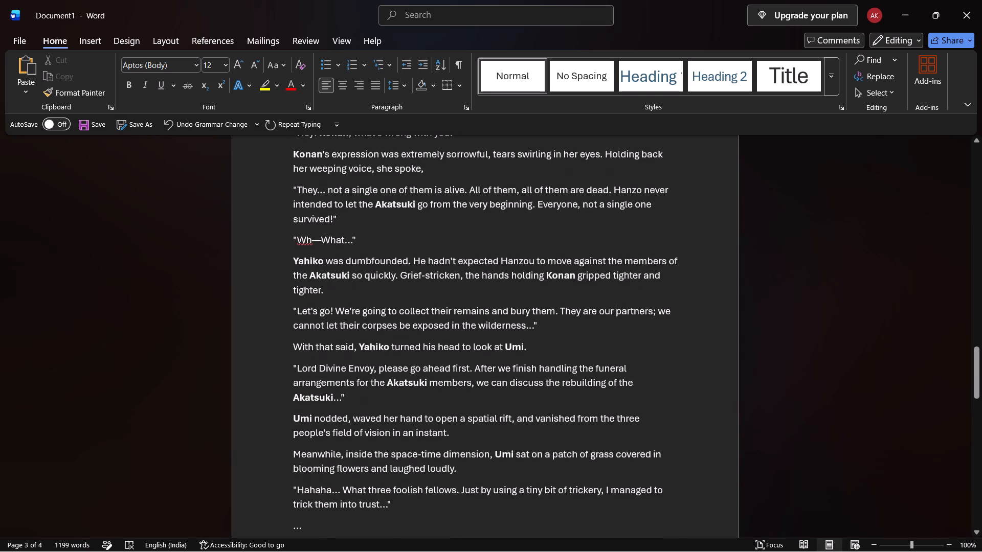
scroll(823, 352, "down", 1)
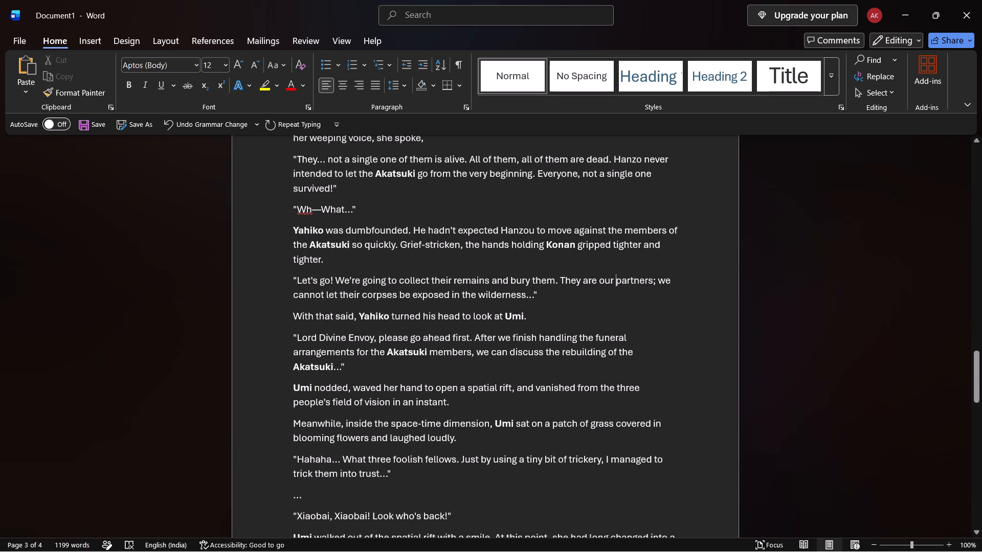
scroll(825, 369, "down", 1)
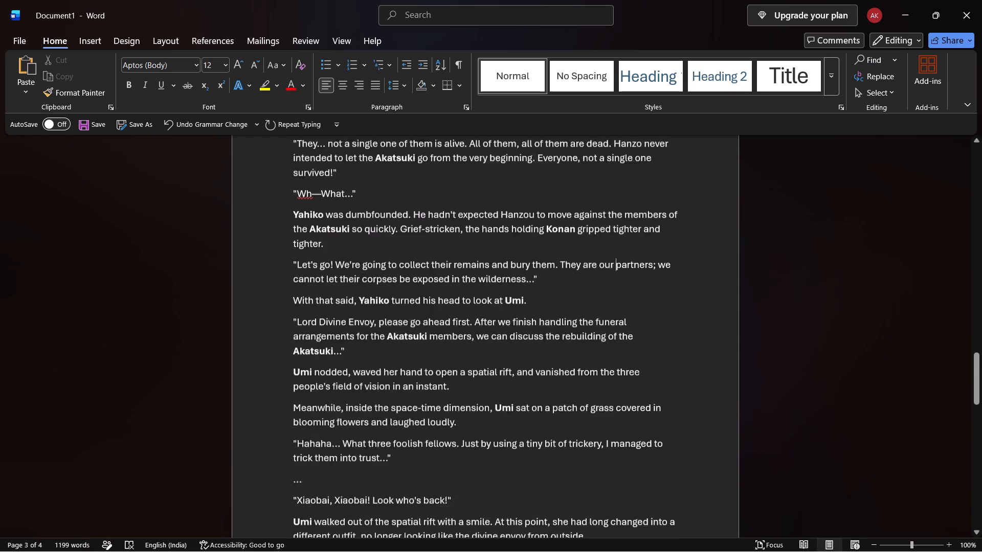
scroll(825, 369, "down", 2)
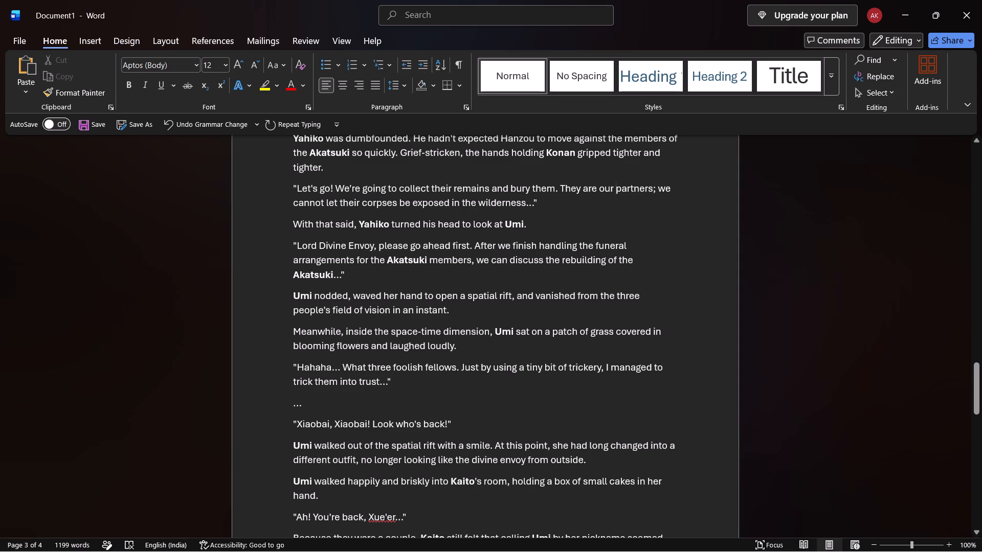
left_click_drag(329, 425, 299, 432)
left_click(860, 74)
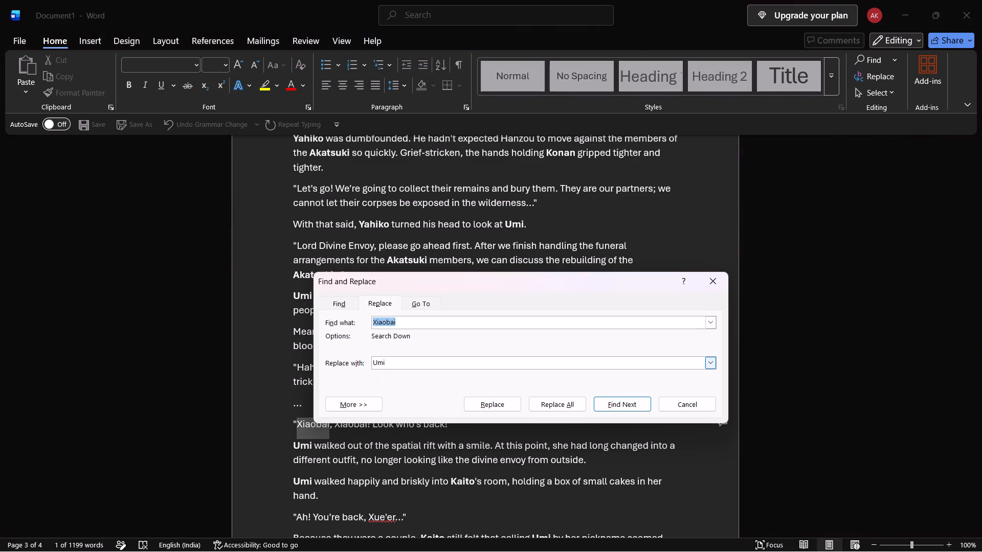
left_click(391, 363)
key("BackSpace")
key("BackSpace")
key("BackSpace")
key("BackSpace")
key("BackSpace")
key("BackSpace")
key("BackSpace")
key("BackSpace")
key("BackSpace")
key("BackSpace")
key("BackSpace")
key("BackSpace")
key("BackSpace")
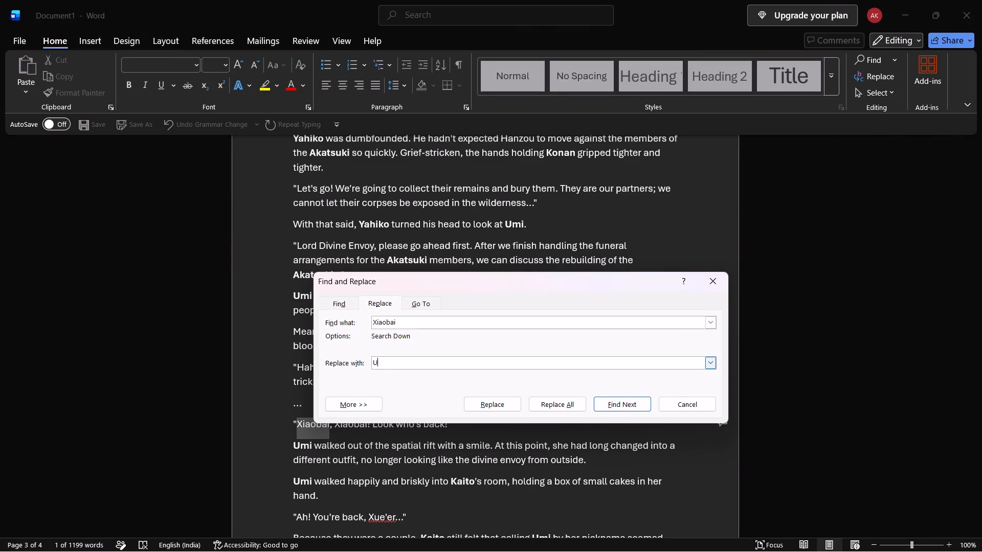
type("ai")
type("to")
left_click(545, 403)
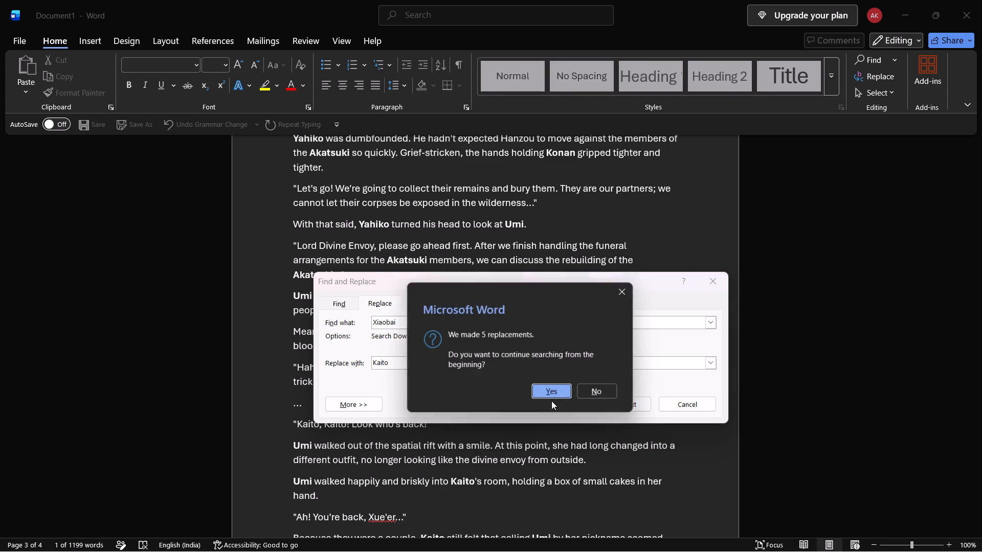
left_click(560, 389)
left_click(610, 384)
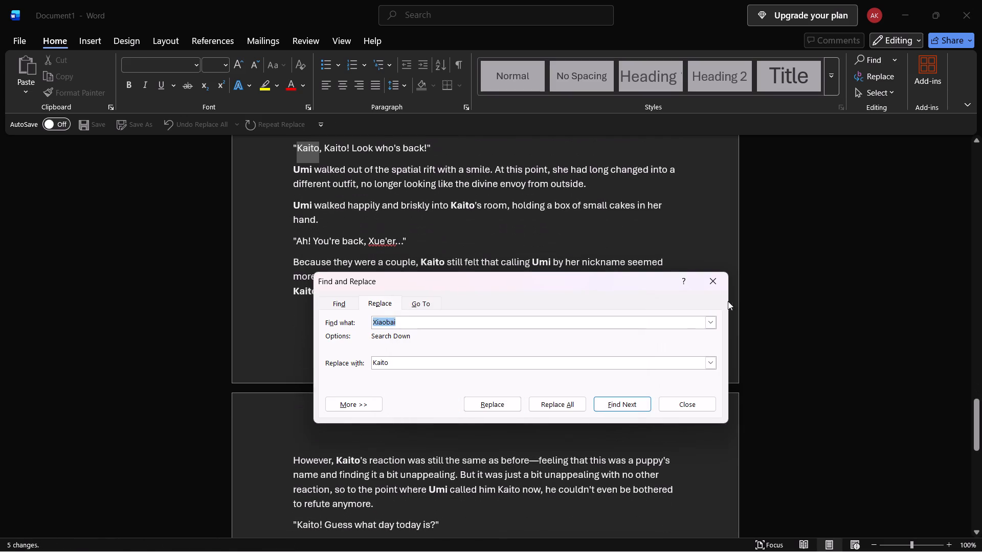
left_click(710, 284)
Change "Xue'er" to "Umi" in the line "Ah! You're back, Xue'er..." on page 3.
scroll(743, 286, "up", 3)
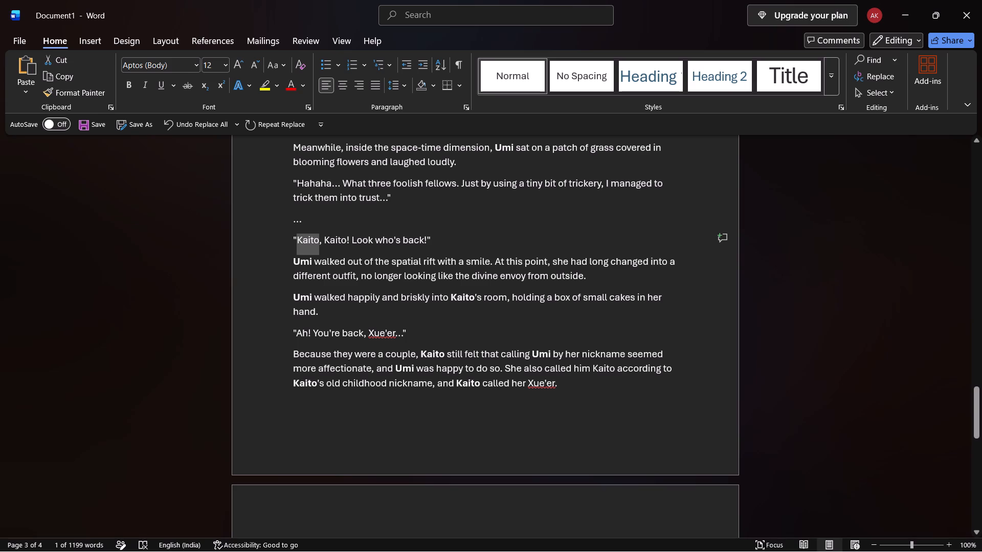
left_click(394, 335)
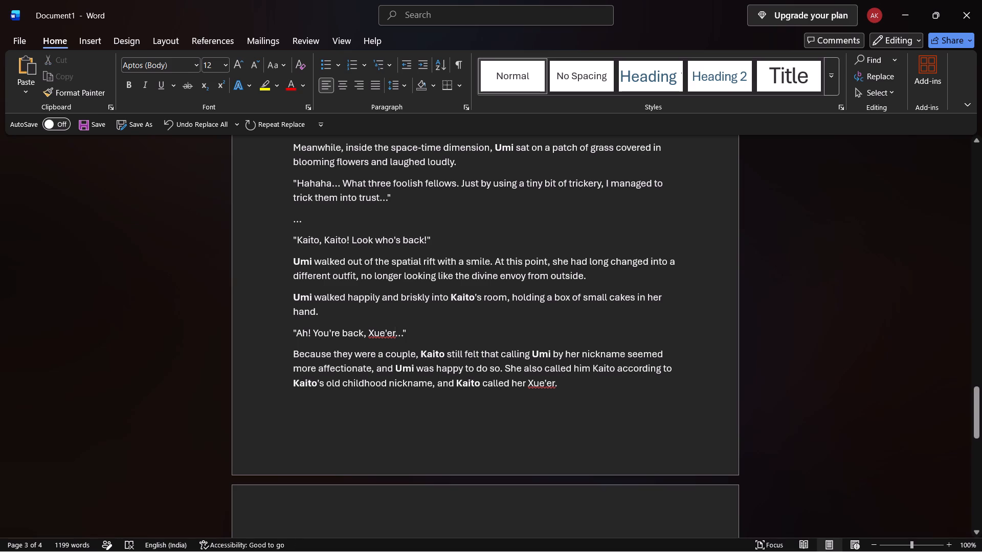
key("BackSpace")
key("BackSpace")
key("BackSpace")
key("BackSpace")
key("BackSpace")
key("BackSpace")
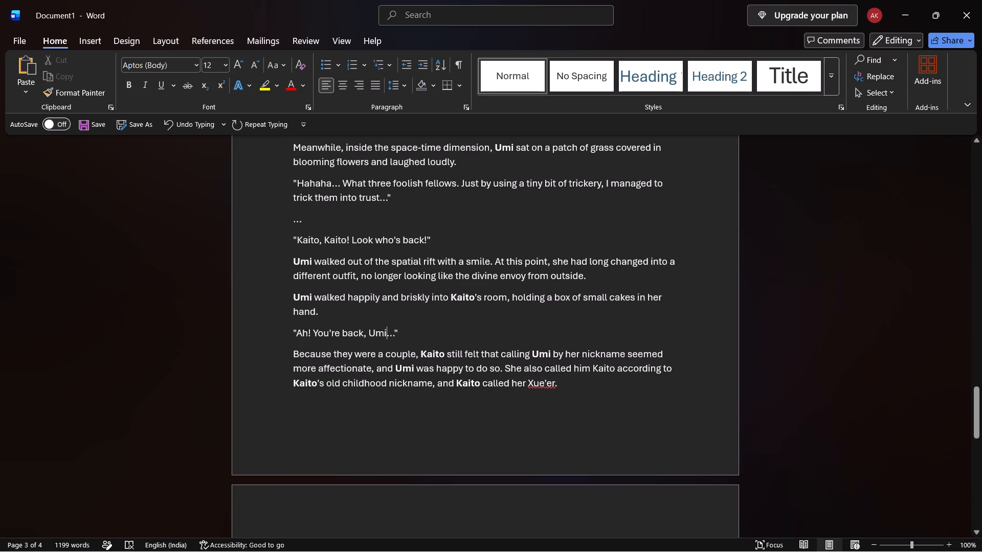
Change "Xue'er" to "Umi" at the end of the nickname paragraph that closes page 3.
left_click(554, 386)
key("BackSpace")
key("BackSpace")
key("BackSpace")
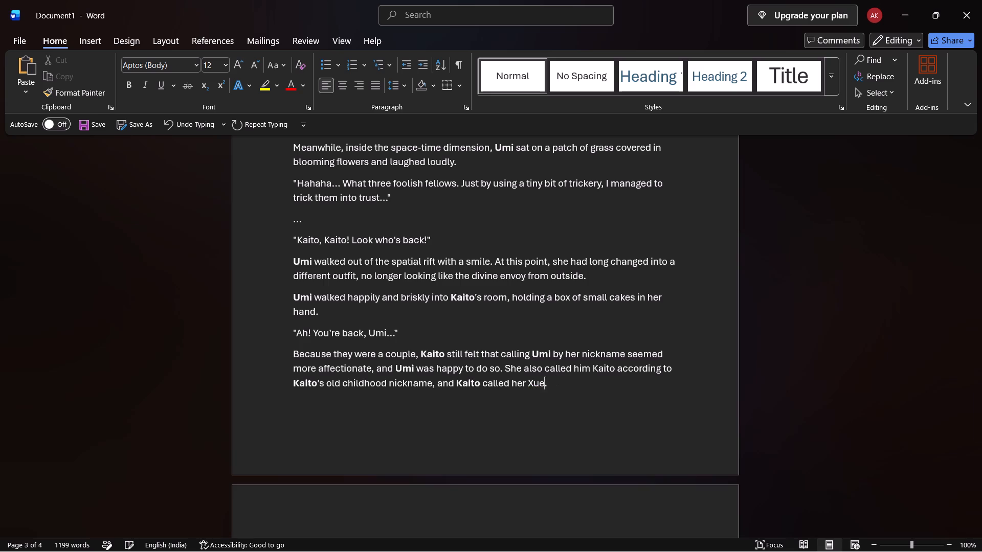
key("BackSpace")
key("BackSpace")
key("BackSpace")
Proofread page 4 through to the chapter's closing line.
scroll(560, 389, "down", 6)
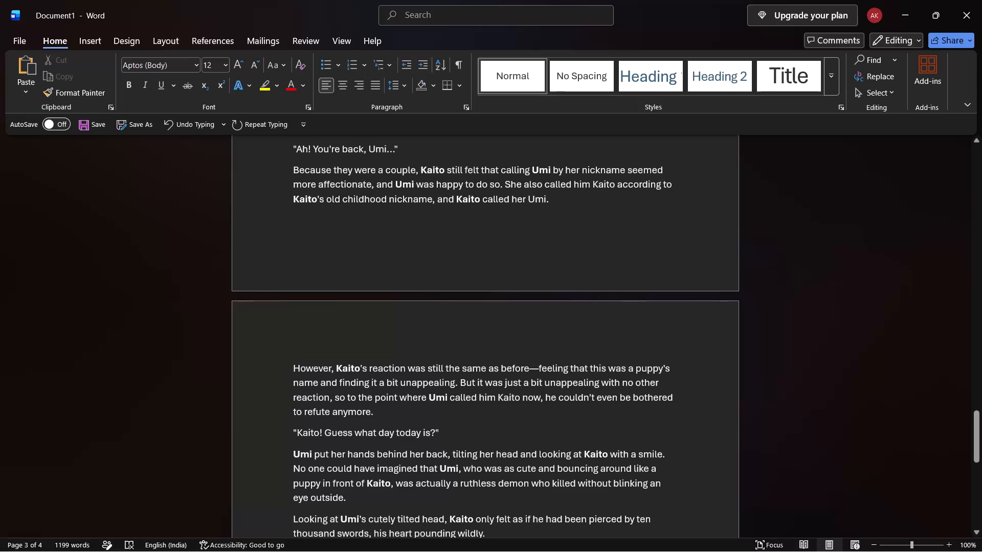
scroll(499, 435, "down", 1)
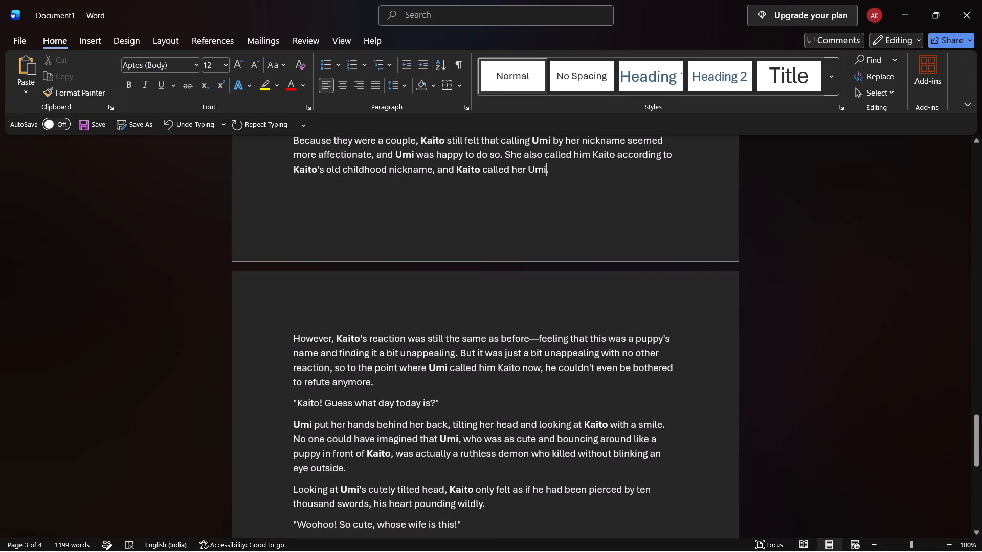
scroll(493, 387, "down", 1)
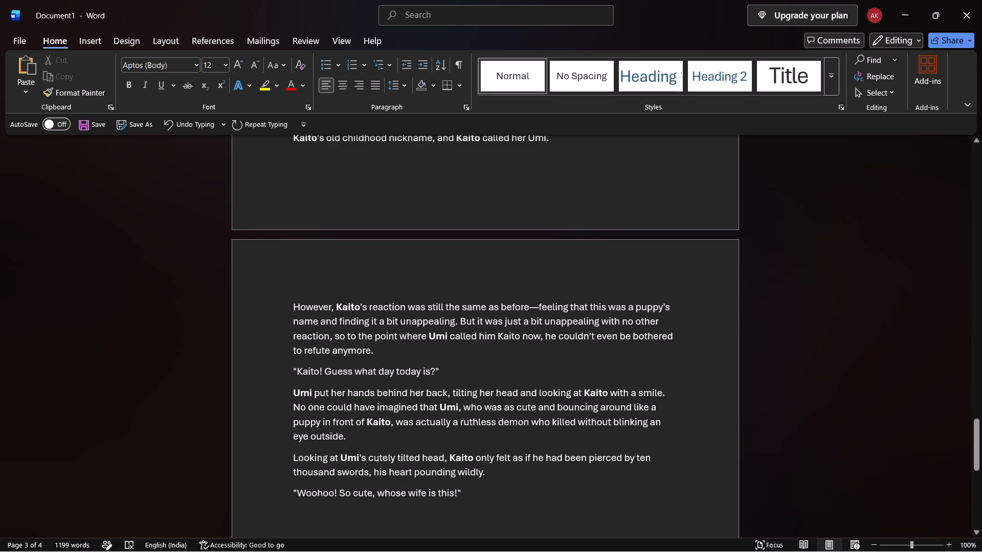
scroll(492, 363, "down", 1)
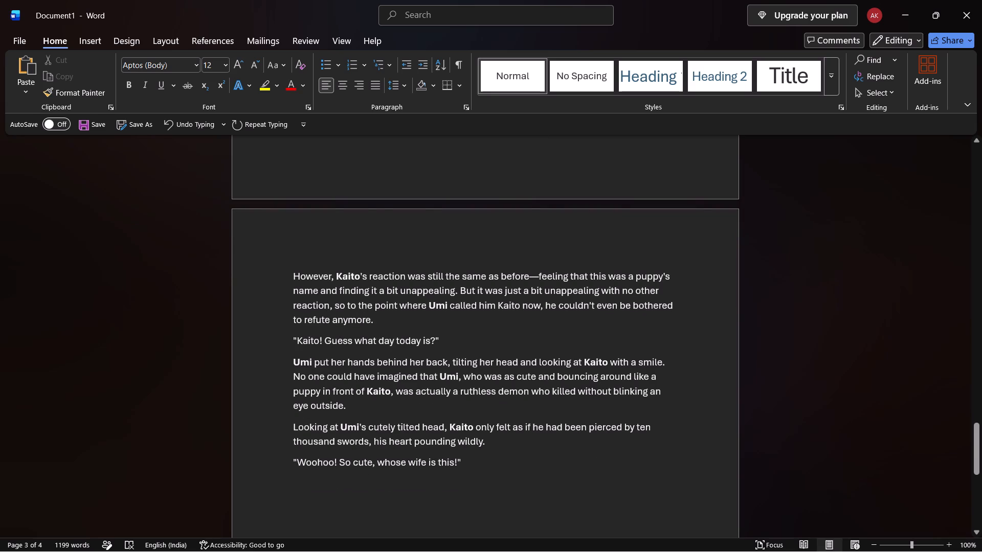
scroll(485, 361, "down", 1)
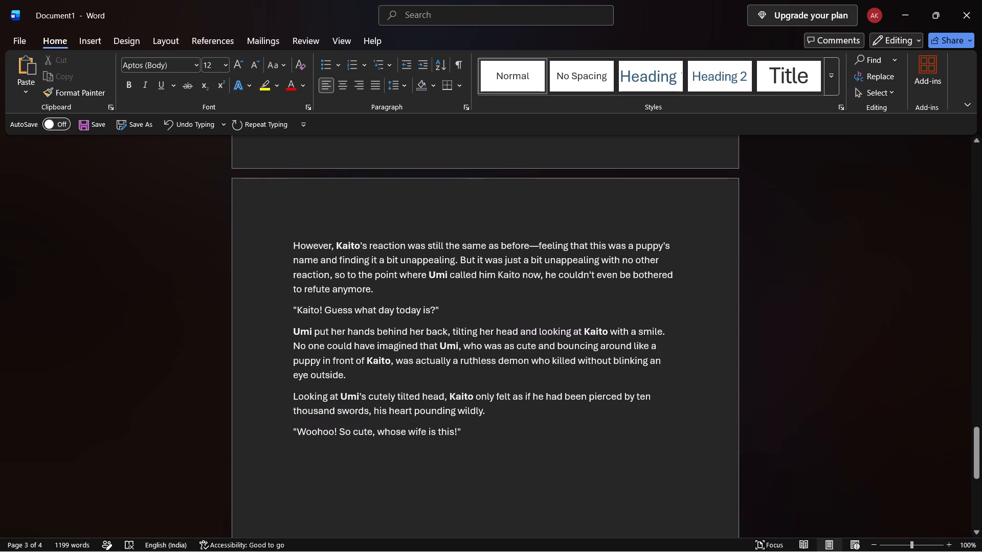
scroll(485, 361, "down", 6)
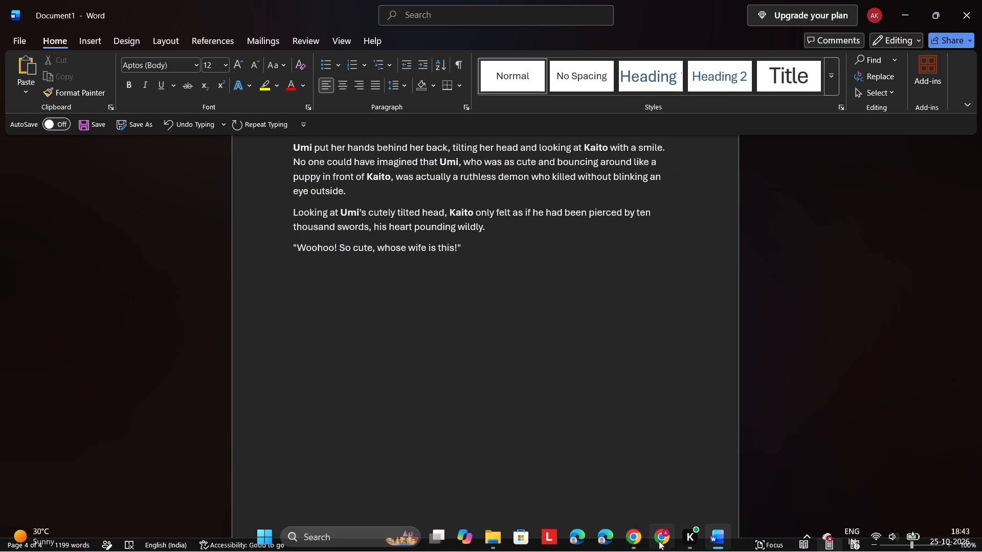
Switch to Chrome and open the novel's next chapter, Chapter 80, on WTR-LAB.
left_click(659, 541)
scroll(657, 414, "down", 2)
scroll(704, 501, "down", 2)
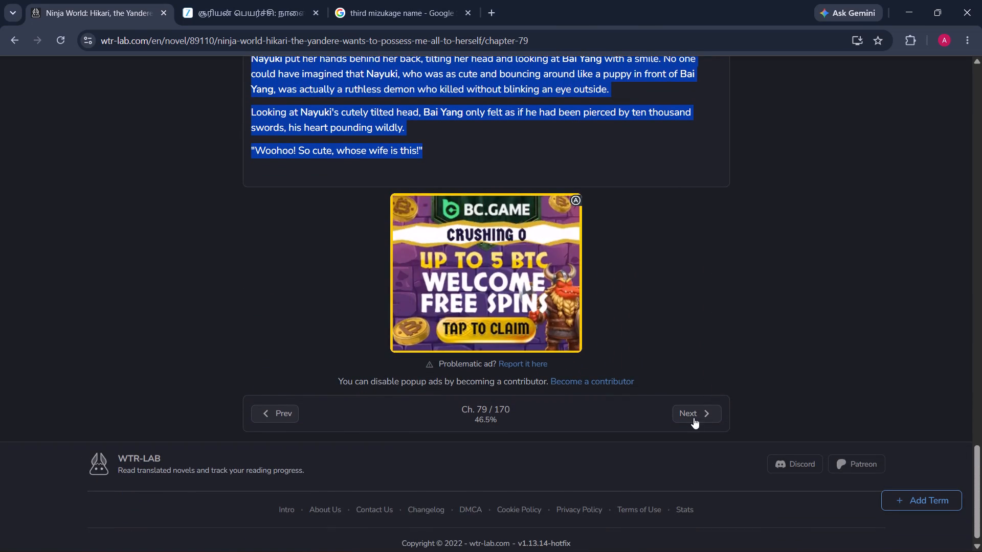
left_click(693, 411)
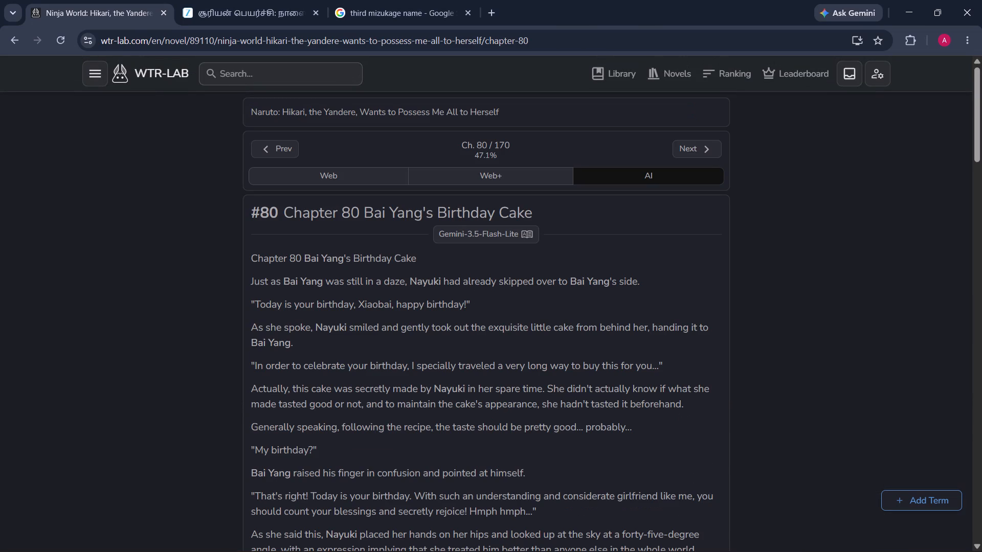
Switch back to Word and reword Chapter 79's closing line to "Woohoo! So cute, whose Birthday cake is this for!".
left_click(709, 541)
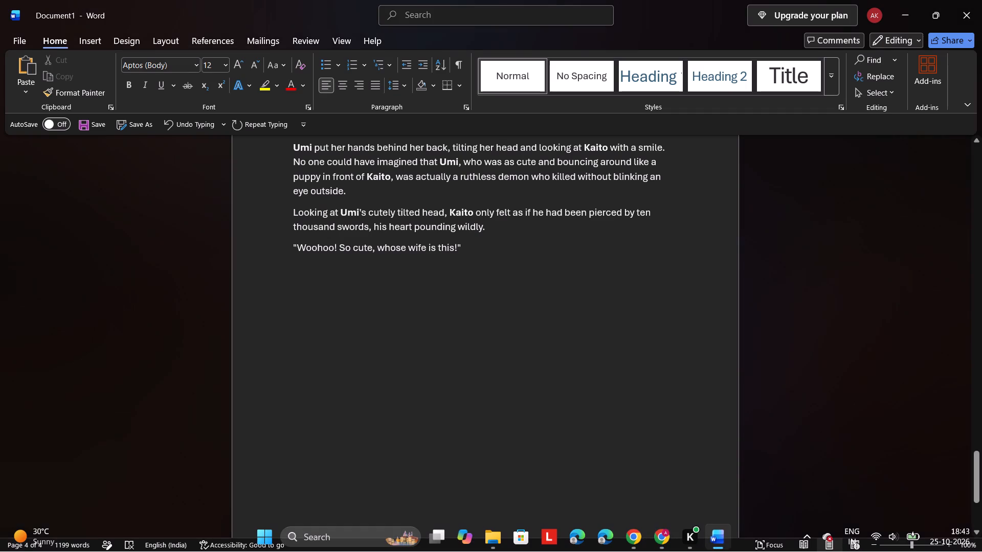
left_click(427, 251)
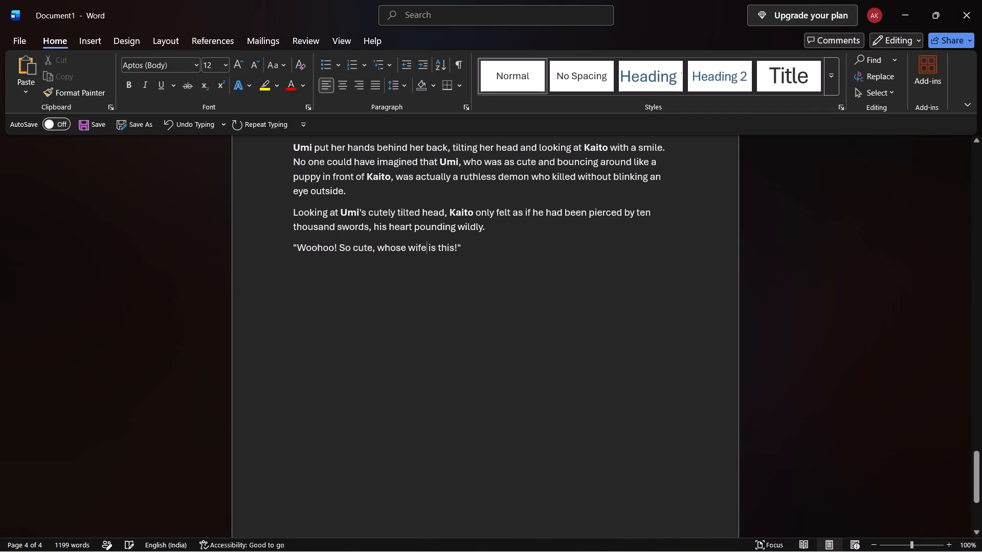
key("BackSpace")
key("BackSpace")
key("BackSpace")
key("BackSpace")
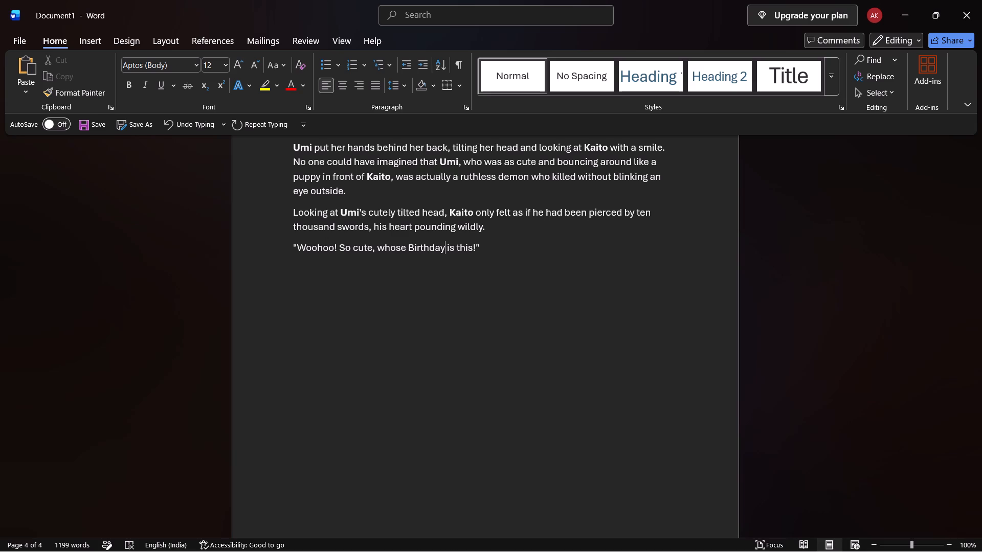
key("space")
type("cake")
key("space")
key("BackSpace")
key("Right")
key("Right")
key("Right")
key("Right")
key("Right")
key("Right")
key("Right")
key("Right")
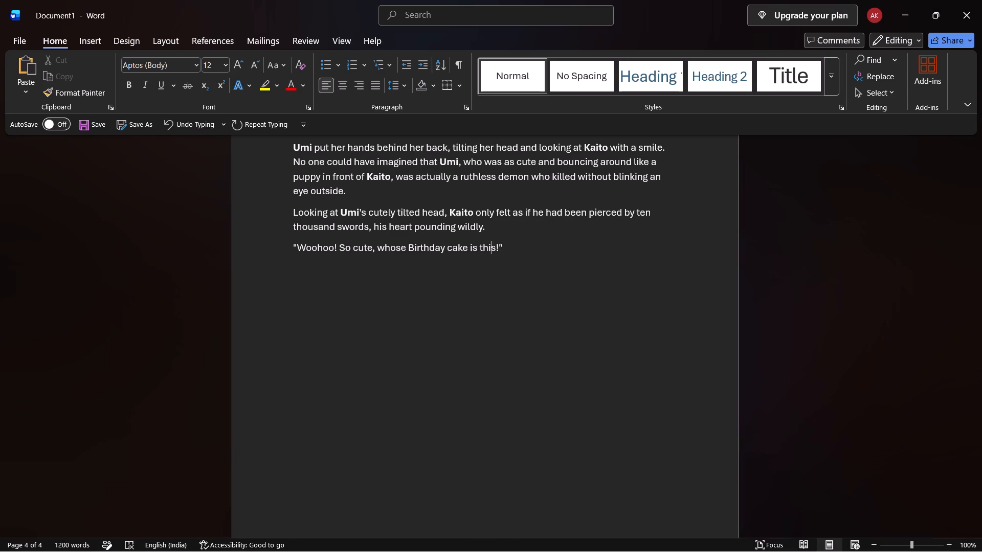
key("space")
type("for")
Save the document as "Chapter 79" in the "Naruto hakari" documents folder and close it.
left_click(97, 122)
left_click(400, 311)
left_click(455, 413)
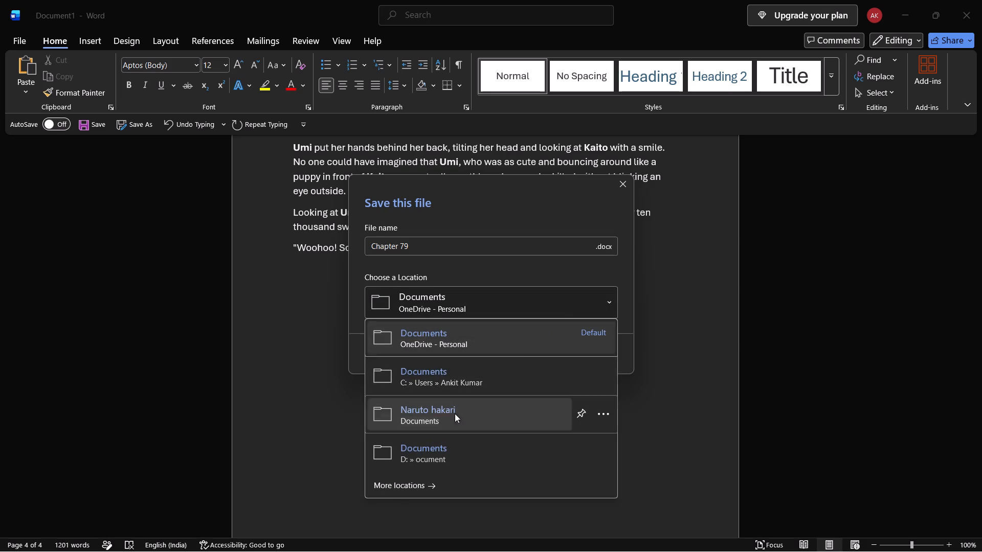
left_click(537, 352)
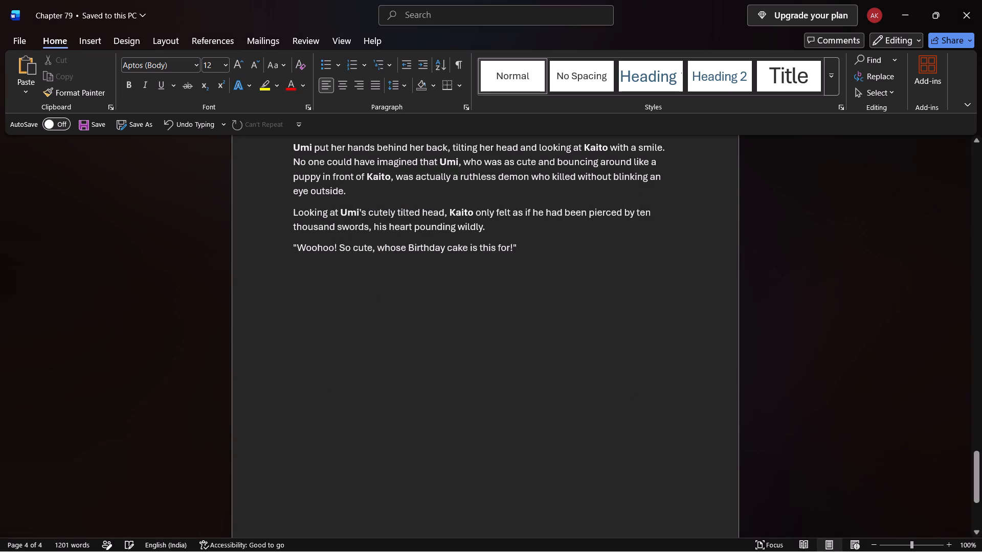
left_click(981, 12)
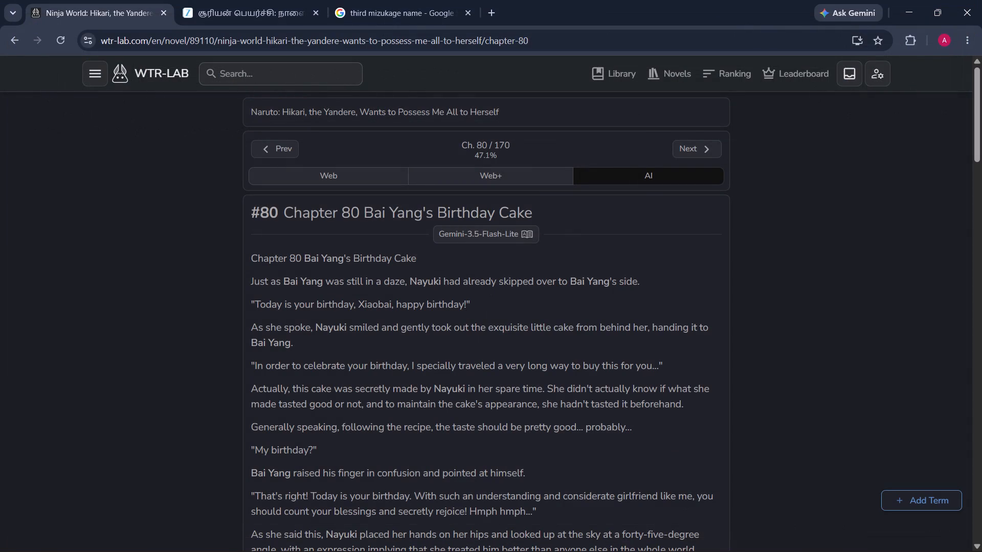
Copy the full text of Chapter 80, from its title line to the closing line, on the WTR-LAB page in Chrome.
left_click_drag(251, 259, 595, 551)
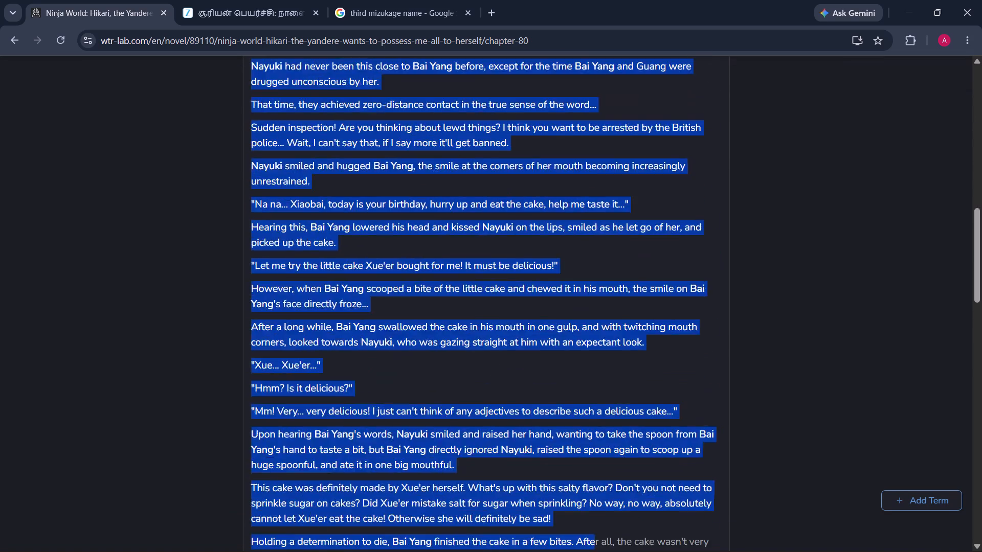
left_click_drag(595, 551, 558, 146)
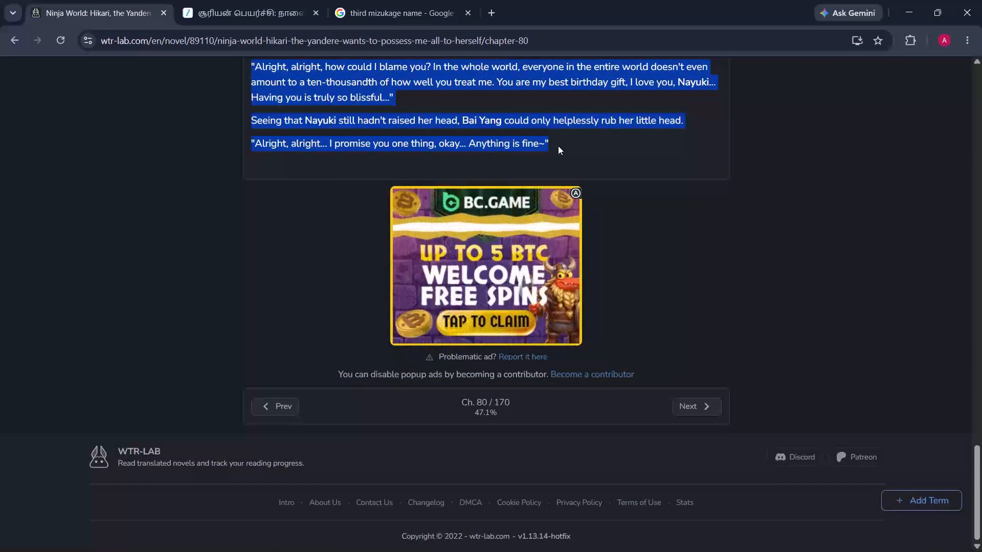
right_click(526, 140)
left_click(534, 152)
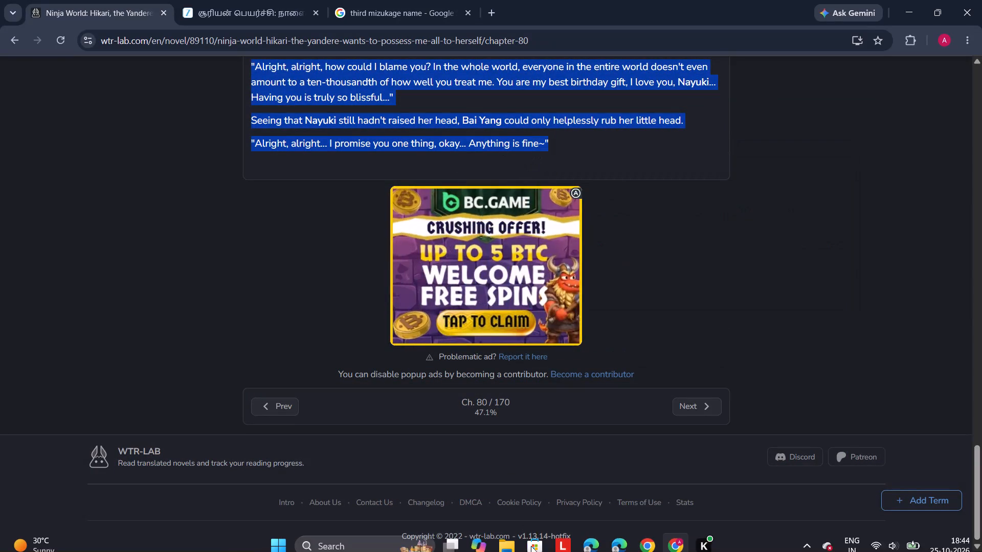
Open Word, create a blank document and paste the copied Chapter 80 text into it.
left_click(277, 542)
left_click(340, 134)
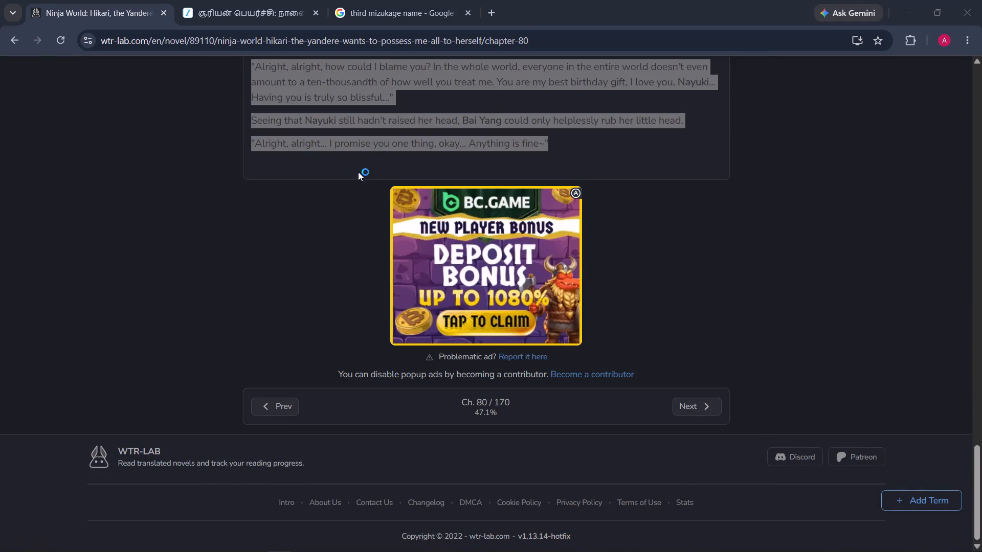
left_click(178, 150)
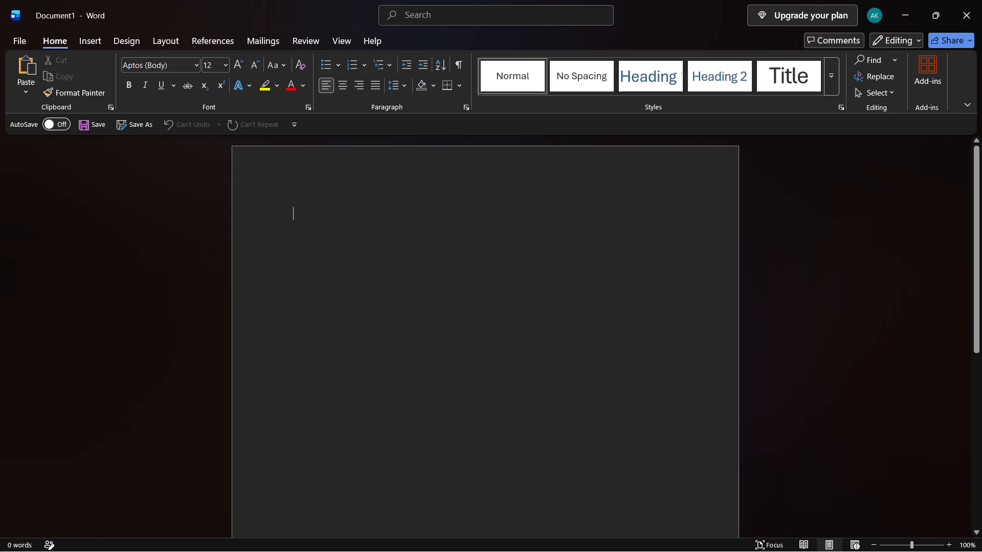
key("ctrl+v")
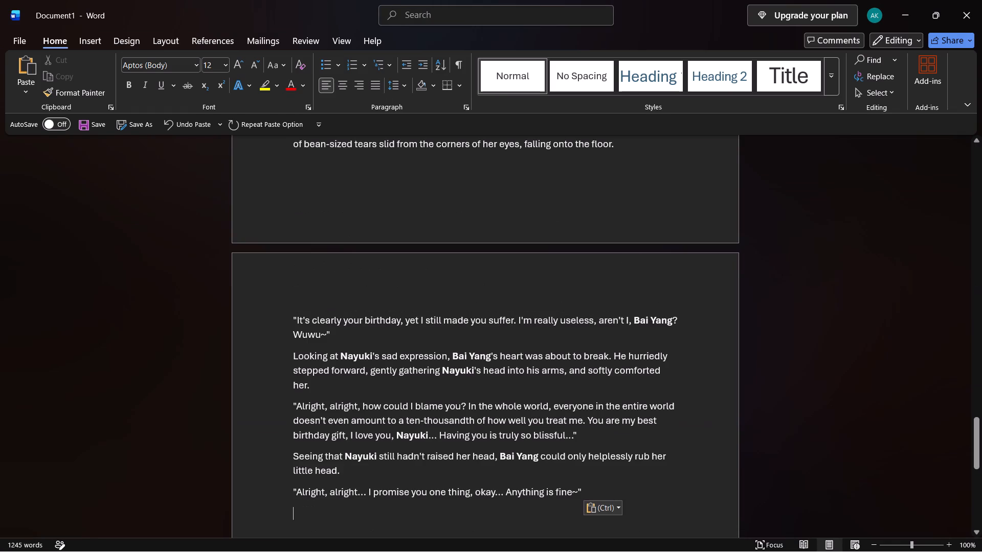
Replace every "Bai Yang" with "Kaito" throughout the Chapter 80 document.
left_click_drag(981, 433, 981, 132)
left_click(860, 78)
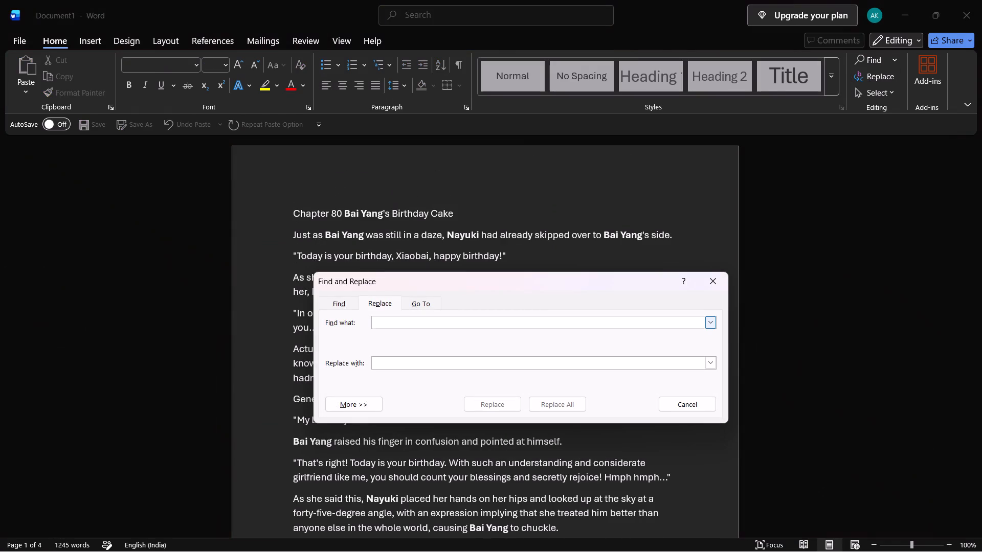
type("ang")
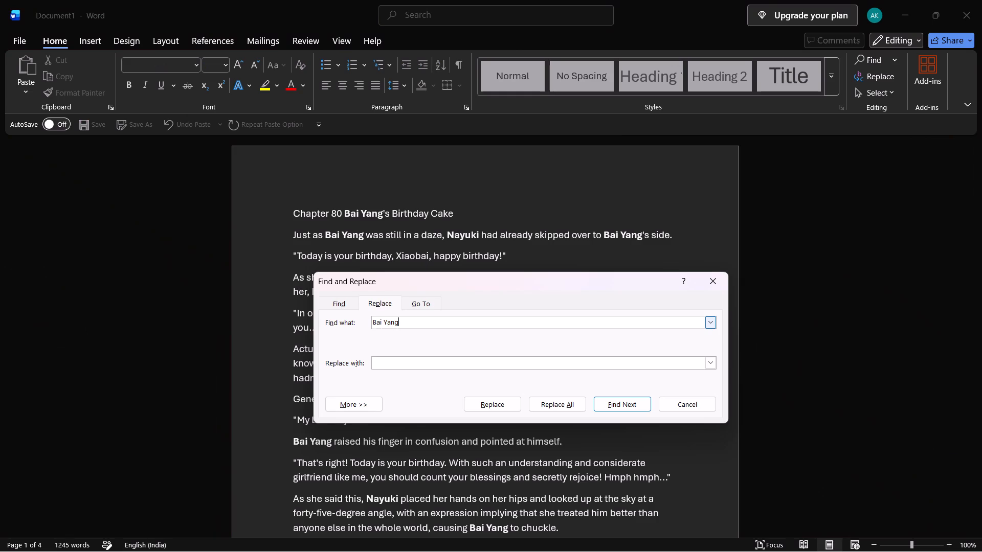
left_click(399, 356)
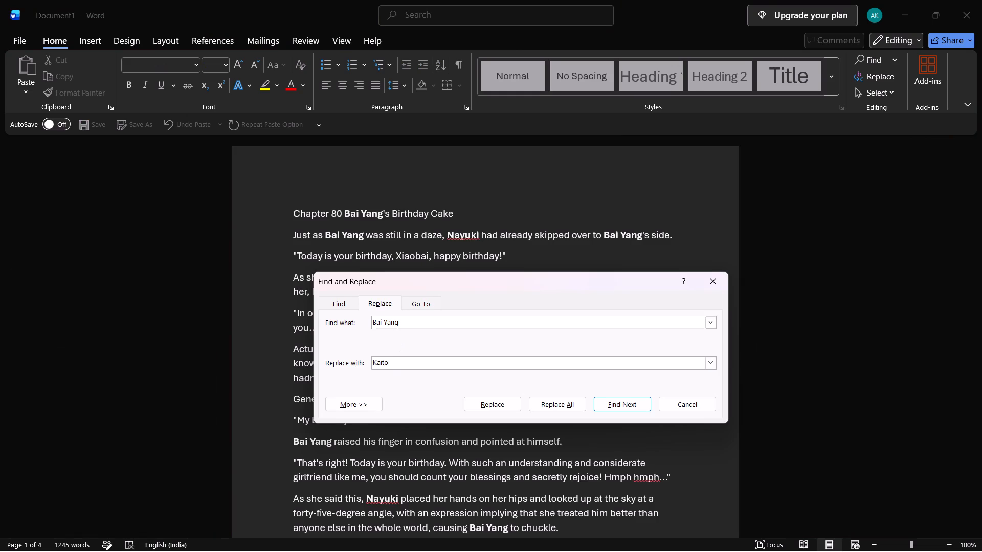
left_click(562, 405)
left_click(593, 383)
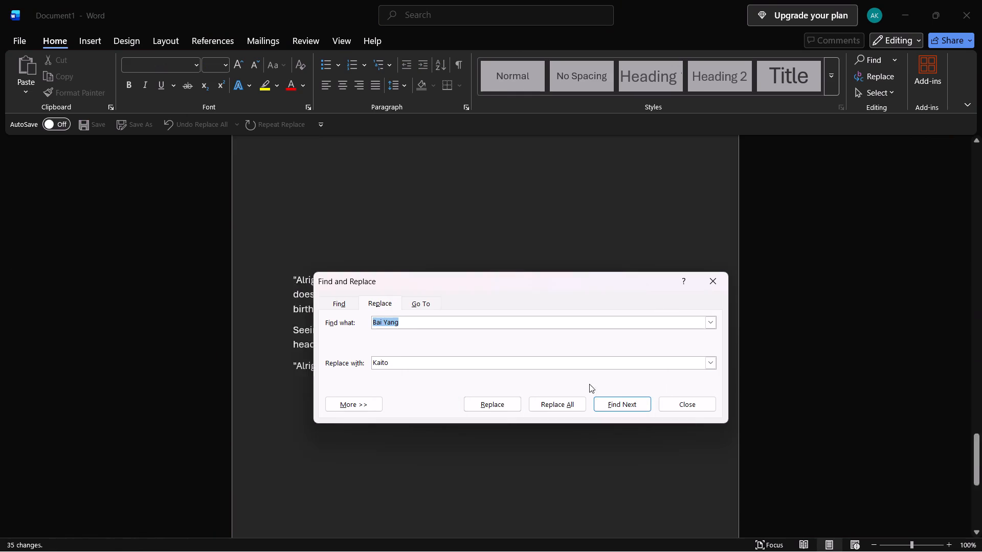
Replace every "Nayuki" with "Umi" throughout the Chapter 80 document and close Find and Replace.
scroll(470, 237, "up", 7)
scroll(526, 227, "up", 6)
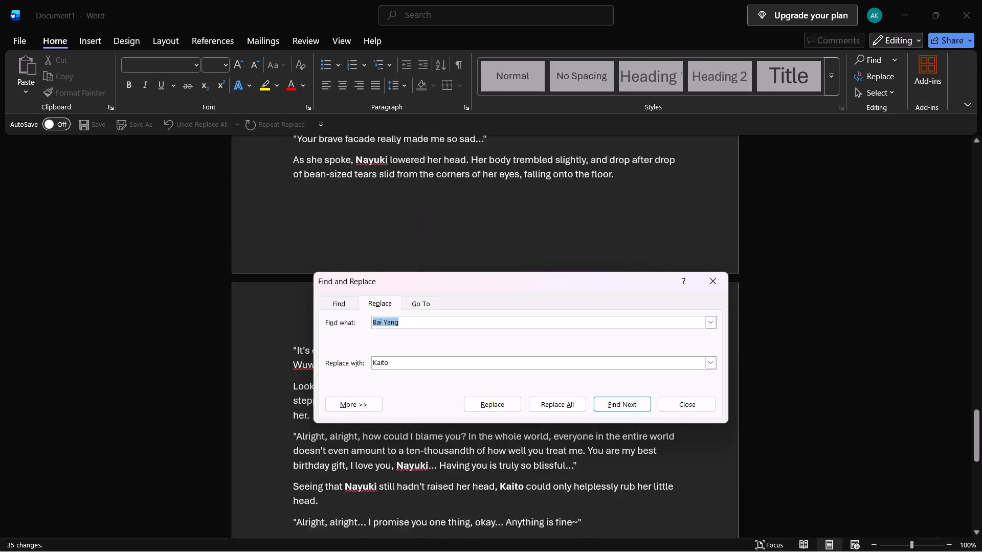
scroll(526, 227, "up", 20)
scroll(526, 227, "up", 20)
scroll(526, 227, "up", 11)
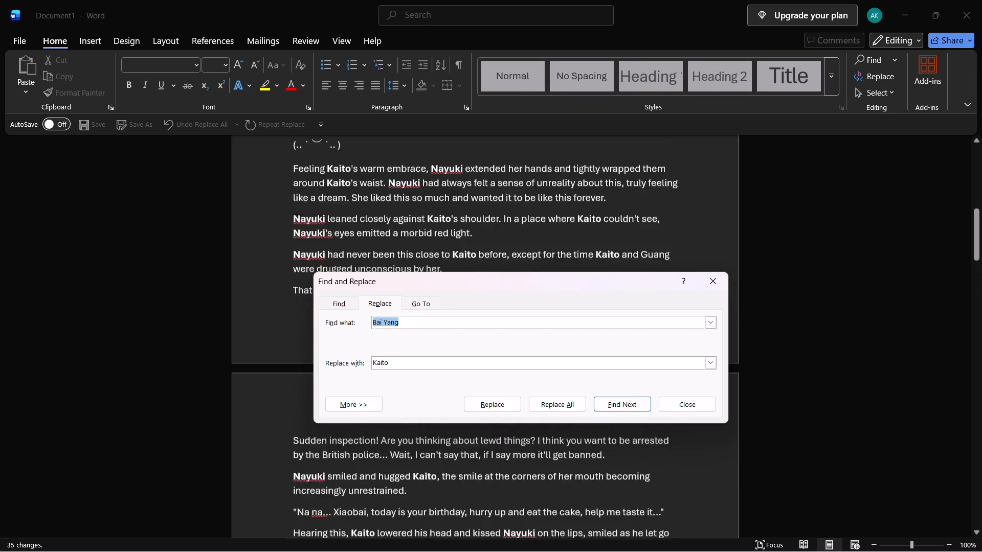
scroll(526, 227, "up", 18)
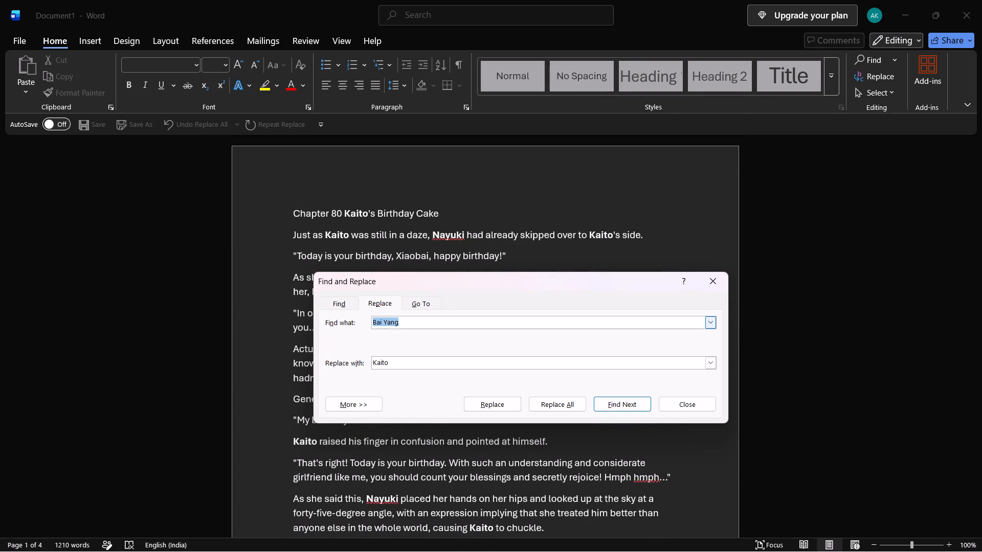
type("ayuki")
left_click(418, 366)
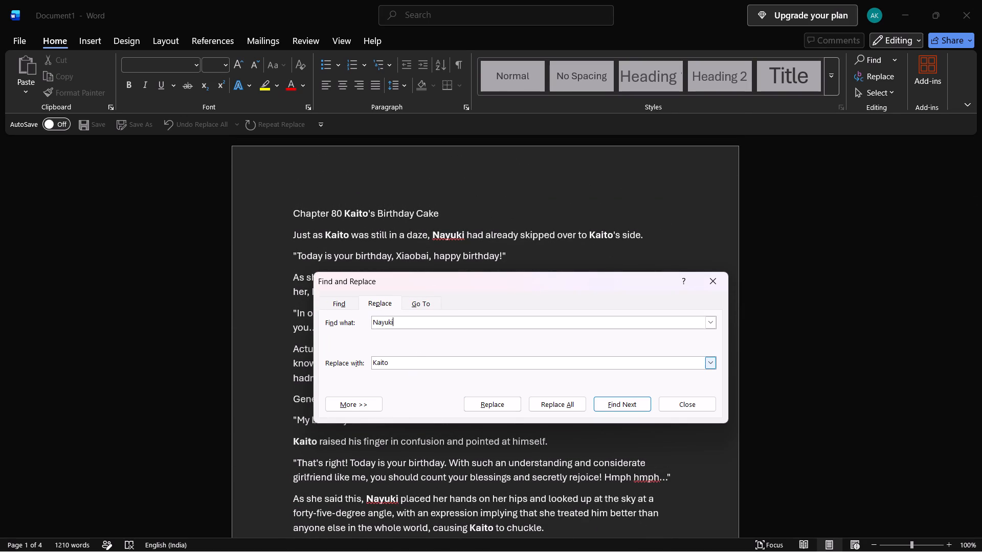
key("BackSpace")
key("BackSpace")
key("BackSpace")
key("BackSpace")
key("BackSpace")
key("BackSpace")
key("BackSpace")
key("BackSpace")
key("BackSpace")
type("mi")
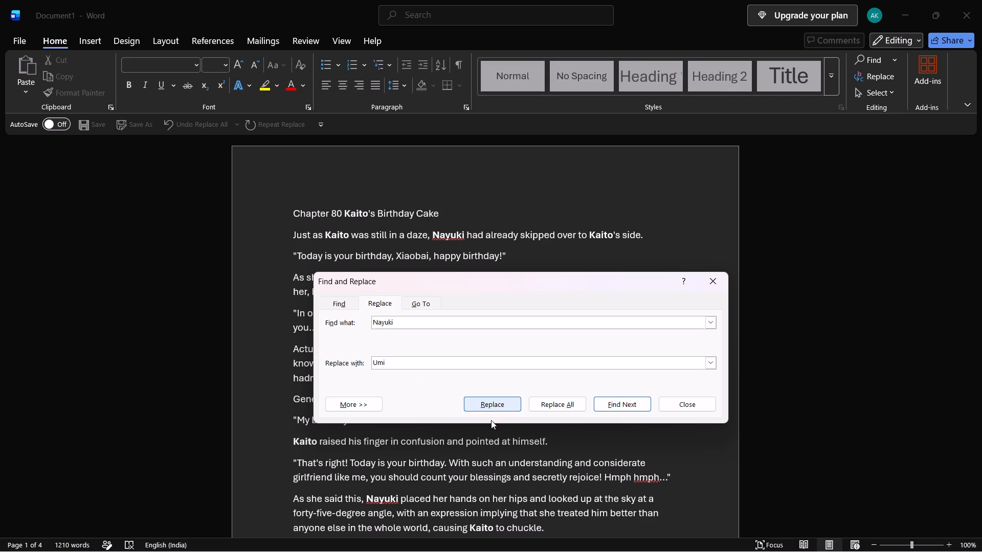
left_click(568, 408)
left_click(599, 382)
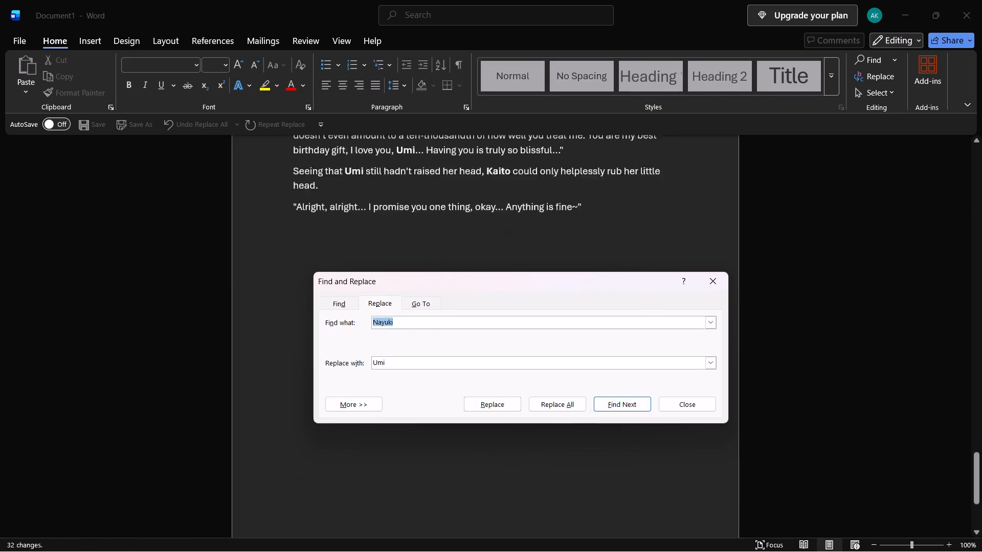
left_click(713, 286)
Change "Xiaobai" to "Kaito" in the birthday greeting near the start of Chapter 80.
scroll(760, 318, "up", 9)
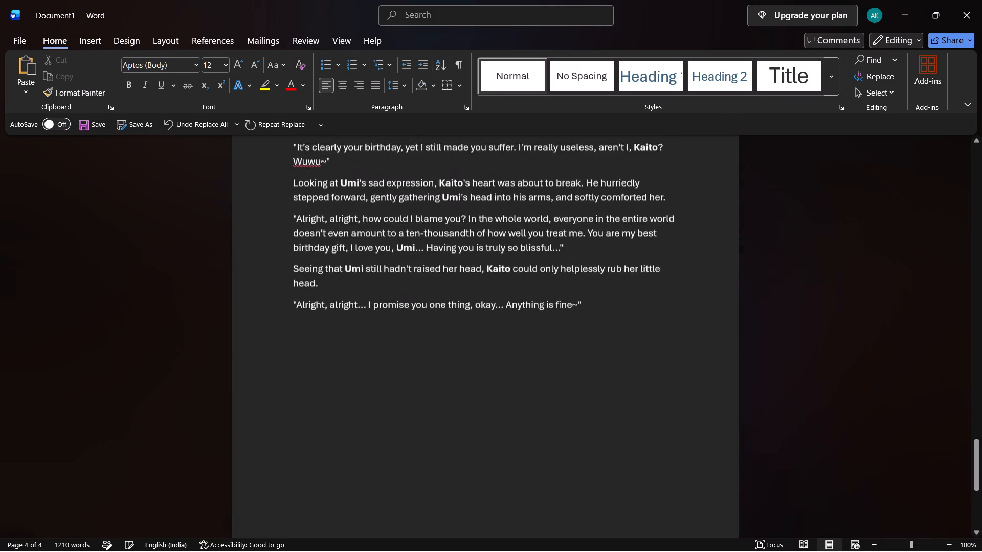
scroll(760, 318, "up", 20)
scroll(760, 318, "up", 18)
scroll(760, 318, "down", 1)
scroll(760, 318, "up", 7)
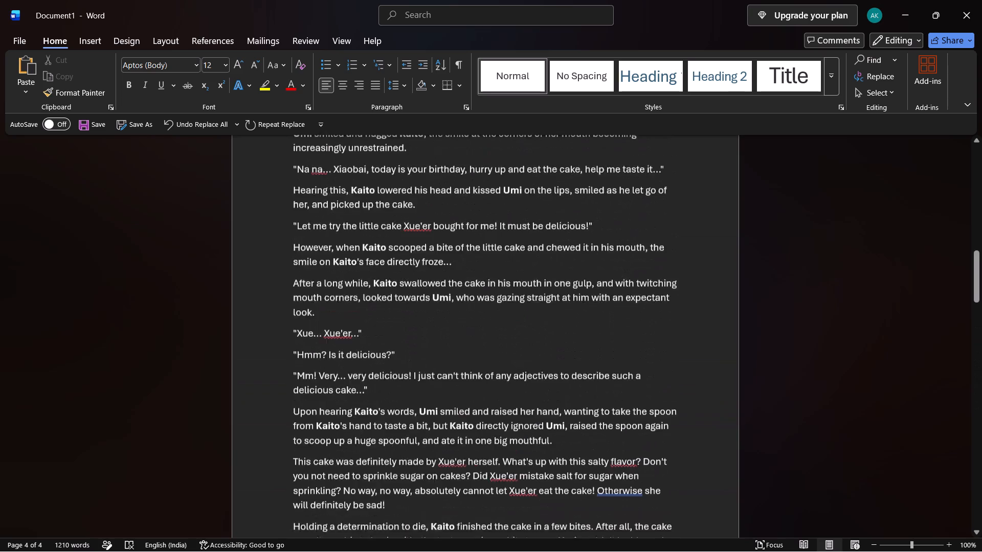
scroll(759, 319, "up", 20)
scroll(759, 319, "up", 12)
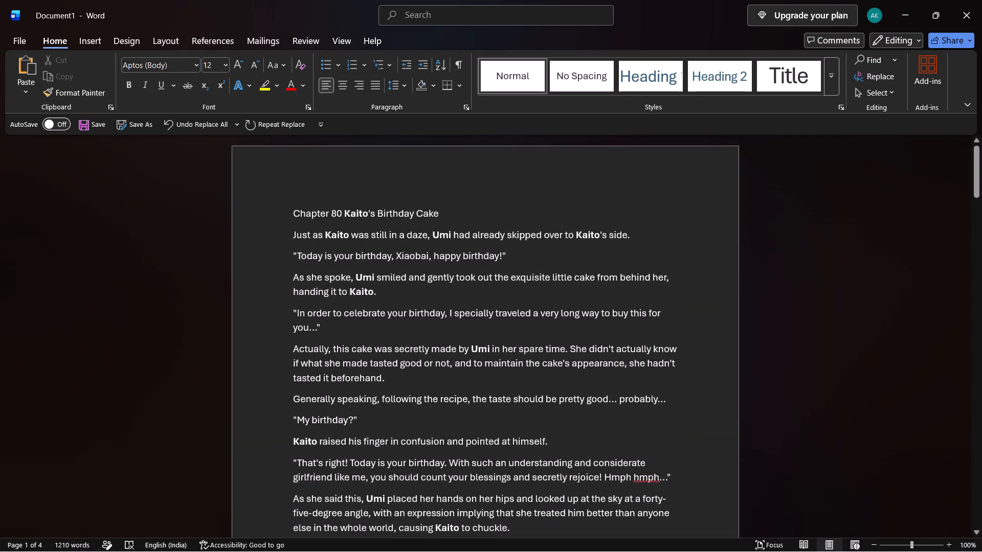
left_click(428, 255)
key("BackSpace")
key("BackSpace")
key("BackSpace")
key("BackSpace")
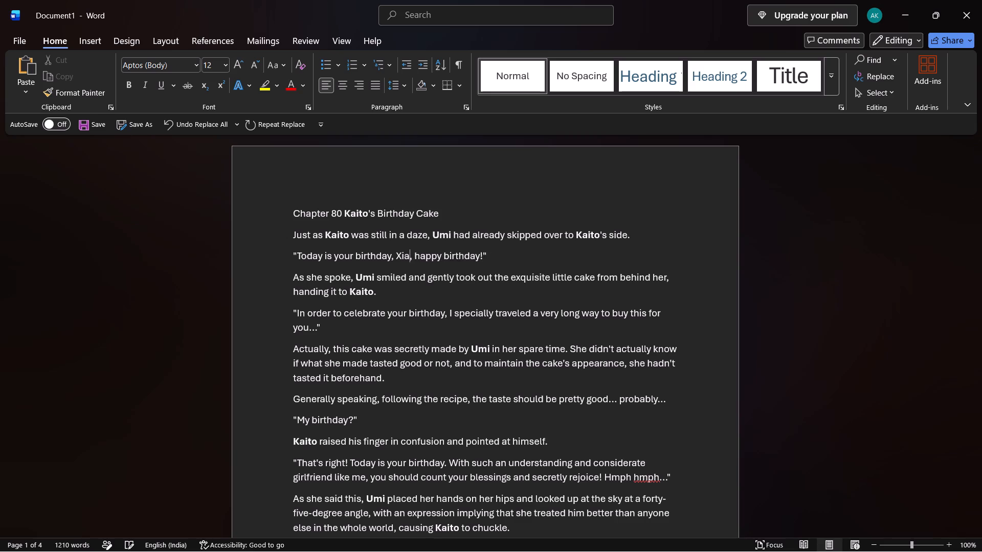
key("BackSpace")
key("BackSpace")
key("BackSpace")
type("ai")
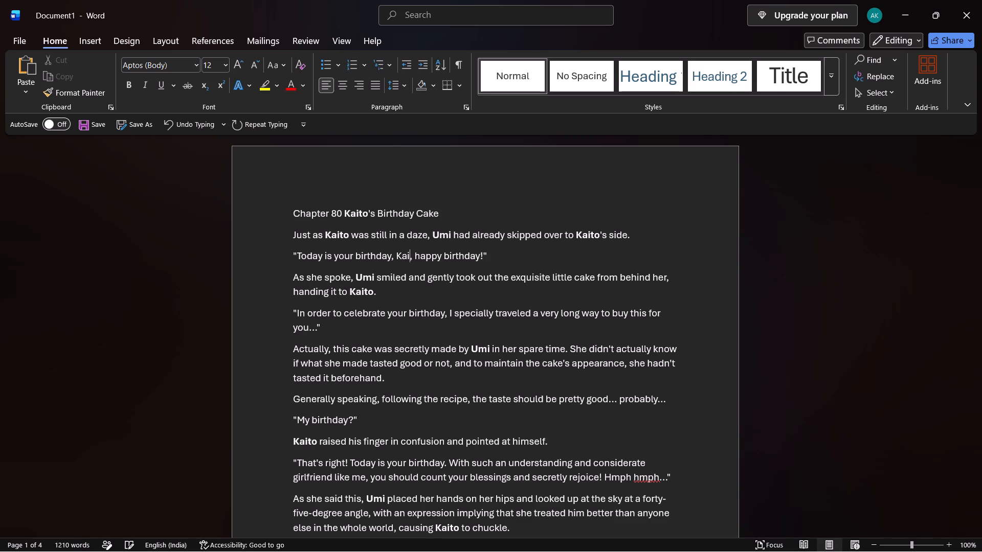
type("to")
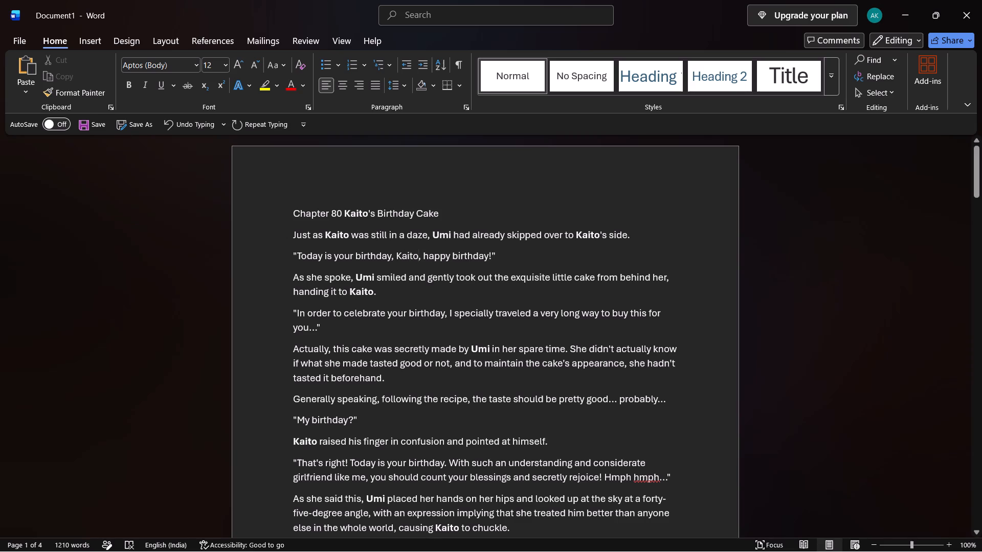
Proofread the rest of Chapter 80's first page for leftover original names.
scroll(276, 278, "down", 1)
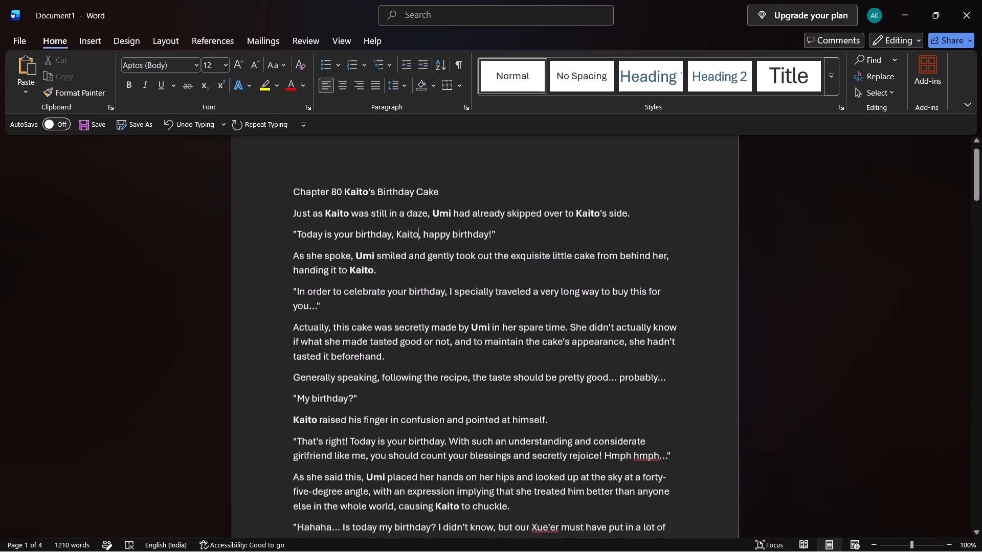
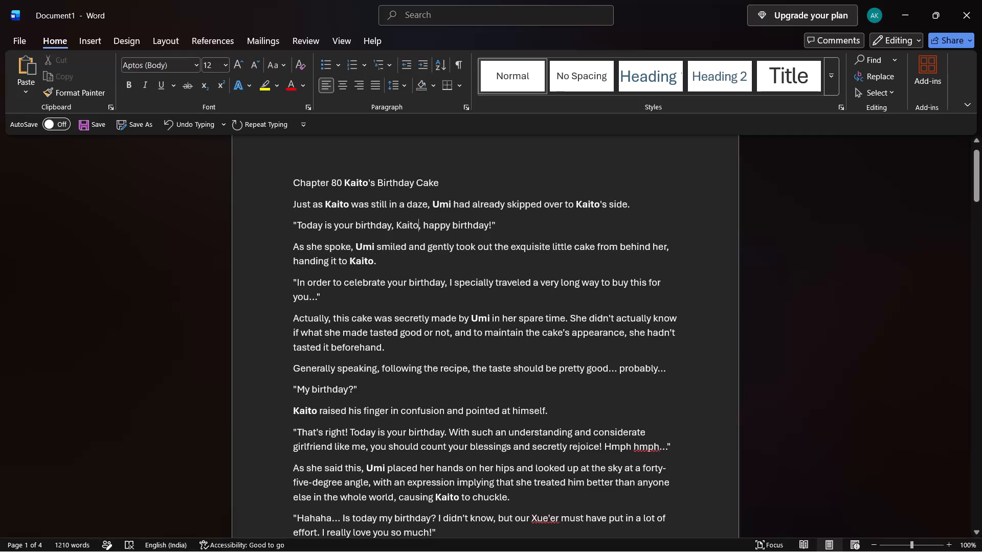
Change "Xue'er" to "Umi" in the "Hahaha... Is today my birthday?" dialogue on Chapter 80's first page.
scroll(258, 304, "down", 2)
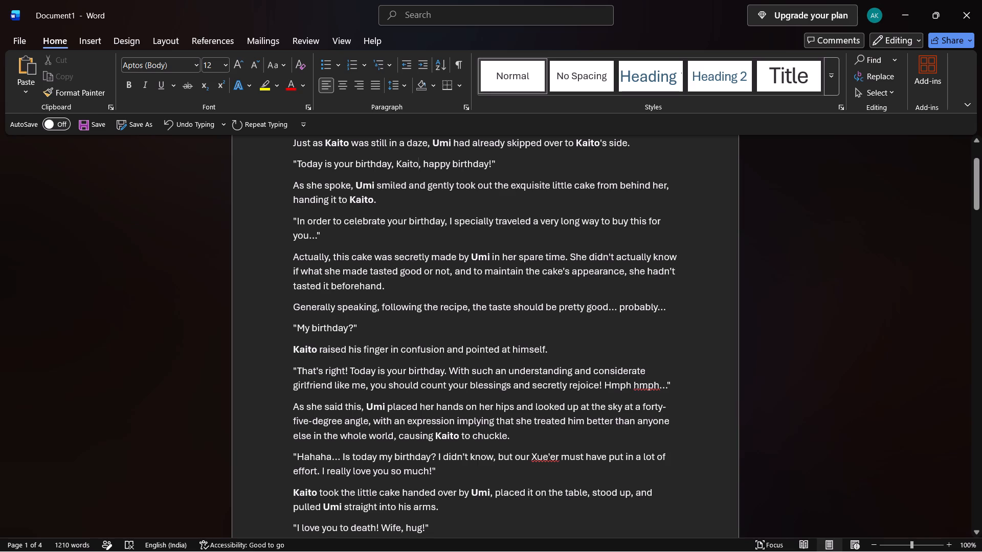
scroll(258, 297, "down", 1)
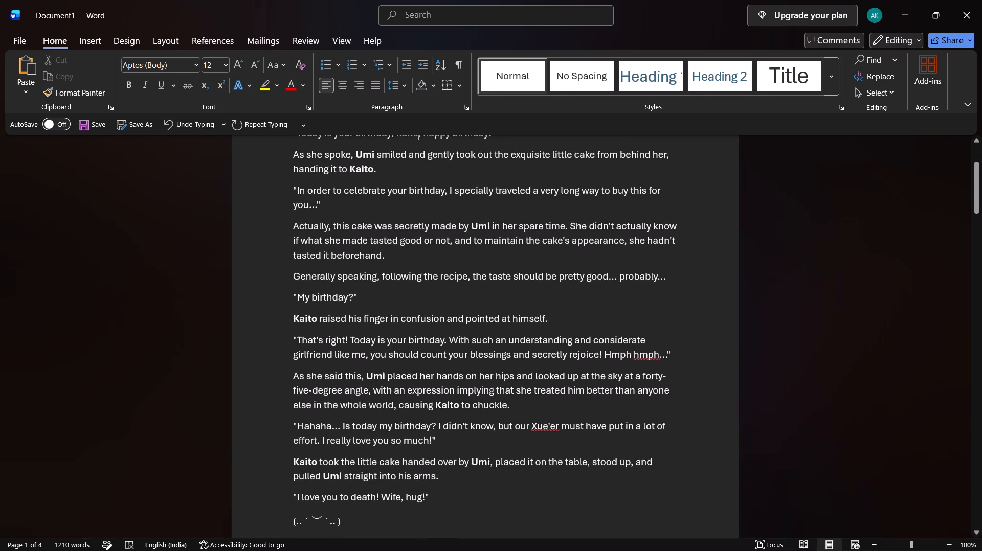
scroll(247, 306, "down", 1)
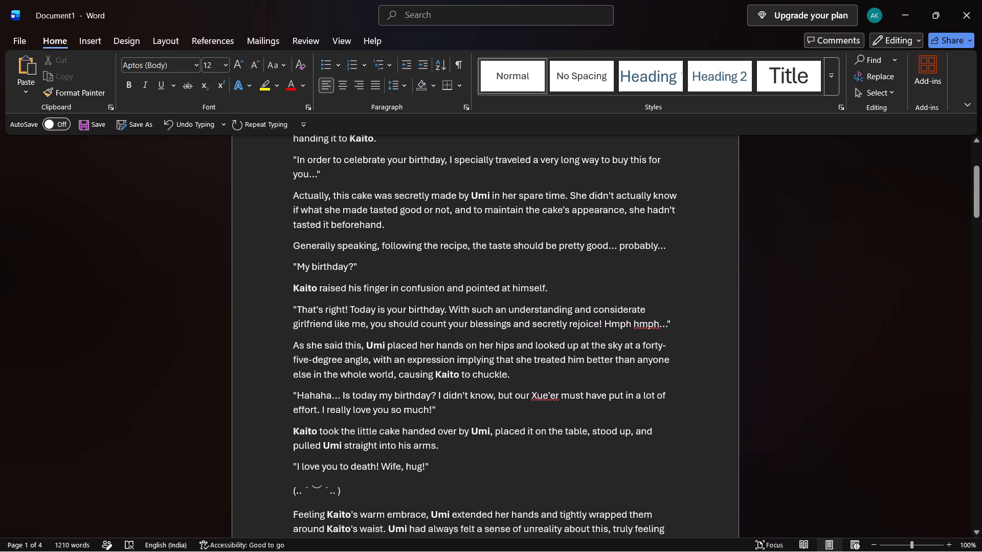
left_click(558, 400)
key("BackSpace")
key("BackSpace")
key("BackSpace")
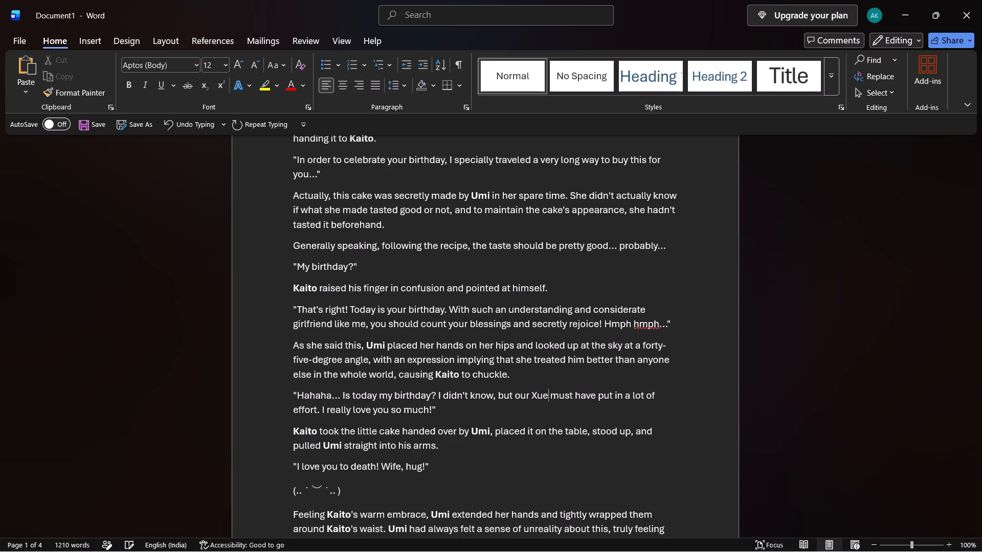
key("BackSpace")
key("BackSpace")
key("BackSpace")
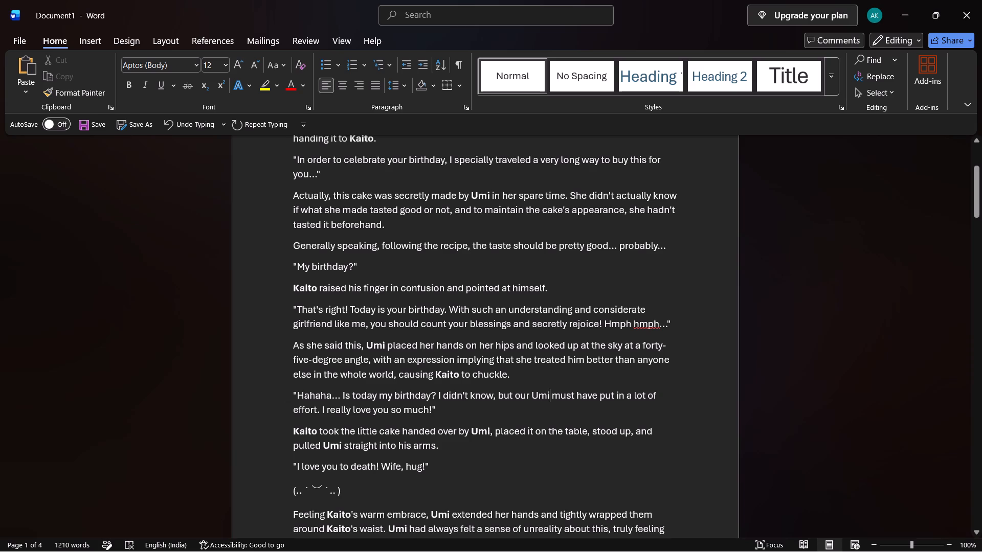
Change "Guang" to "Hikari" in the sentence about being drugged unconscious near the end of the first page.
scroll(527, 400, "down", 1)
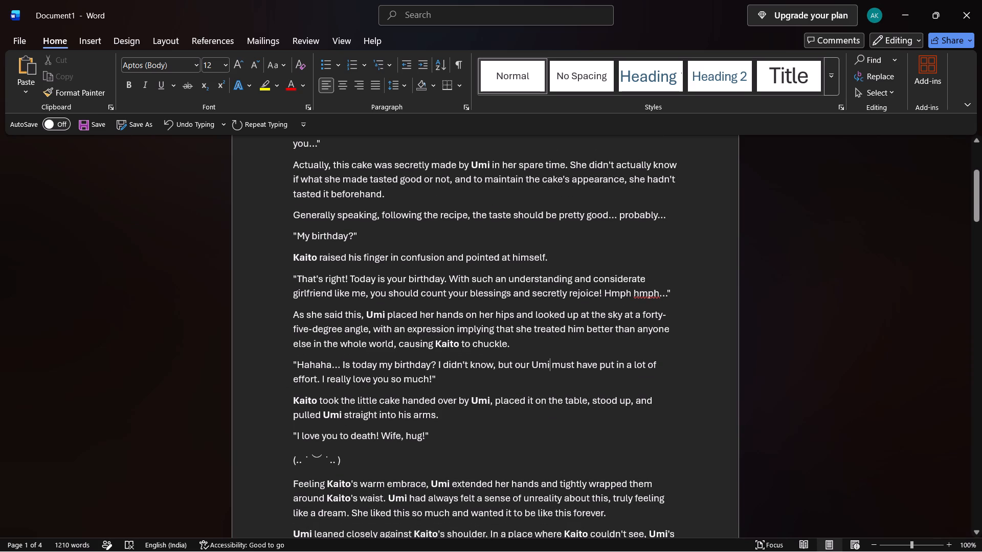
scroll(416, 423, "down", 2)
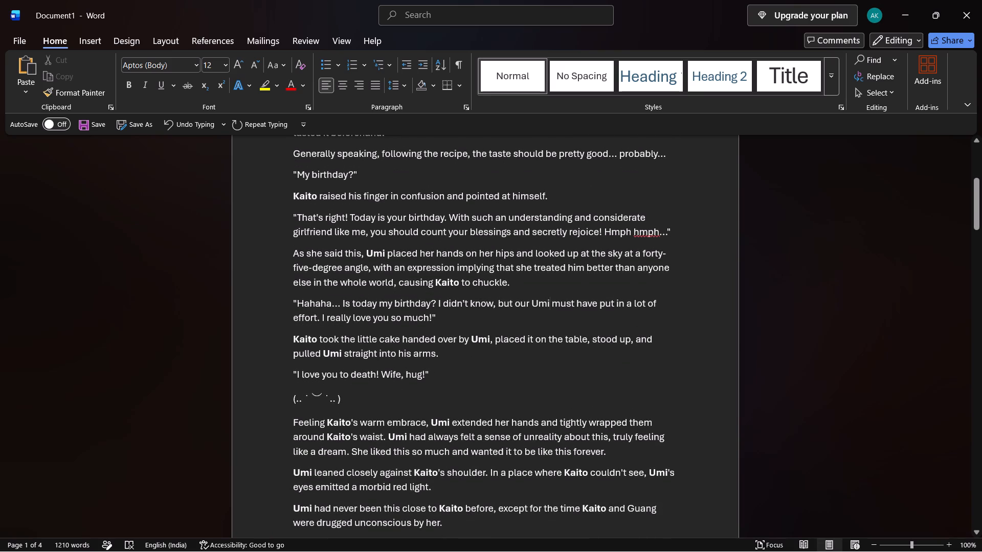
scroll(372, 406, "down", 1)
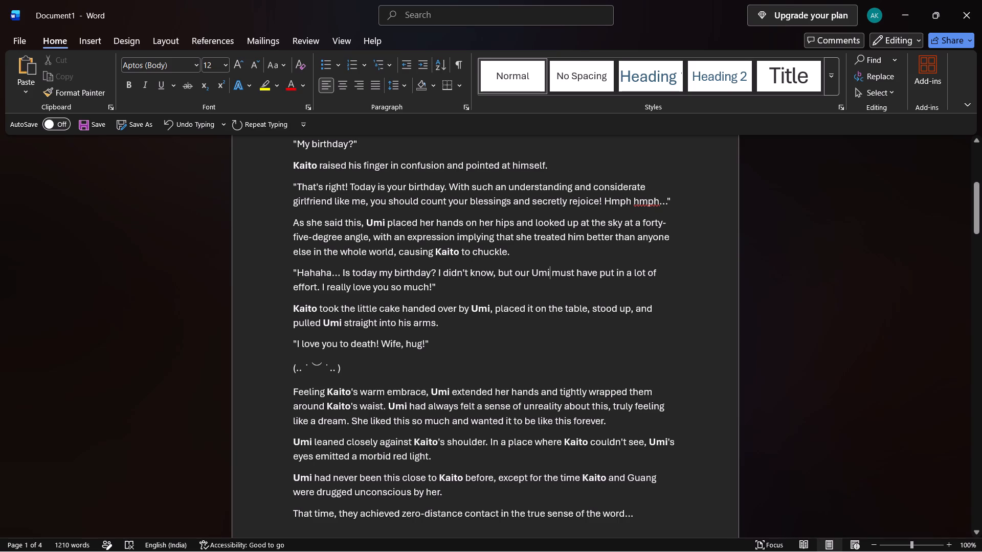
scroll(384, 417, "down", 1)
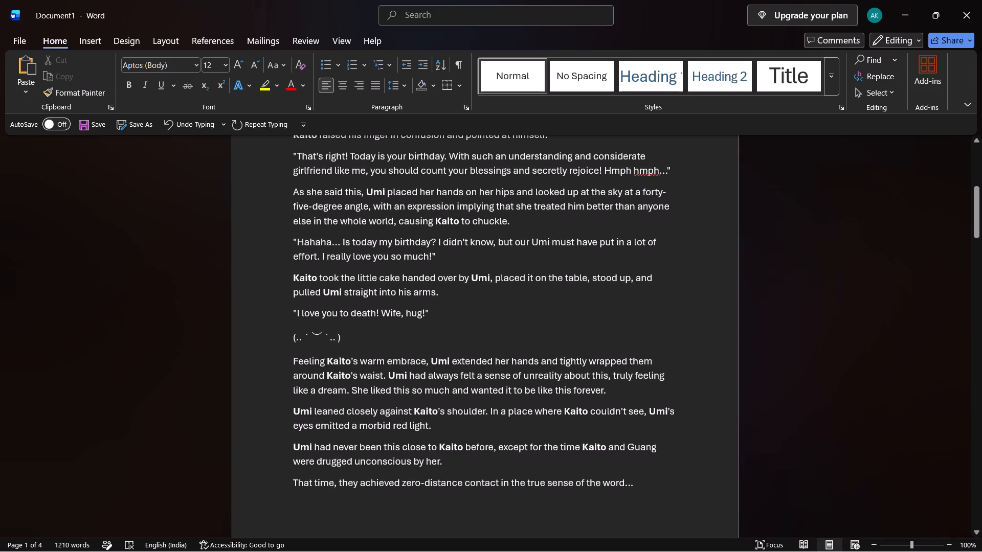
left_click(655, 446)
key("BackSpace")
key("BackSpace")
key("BackSpace")
key("BackSpace")
key("BackSpace")
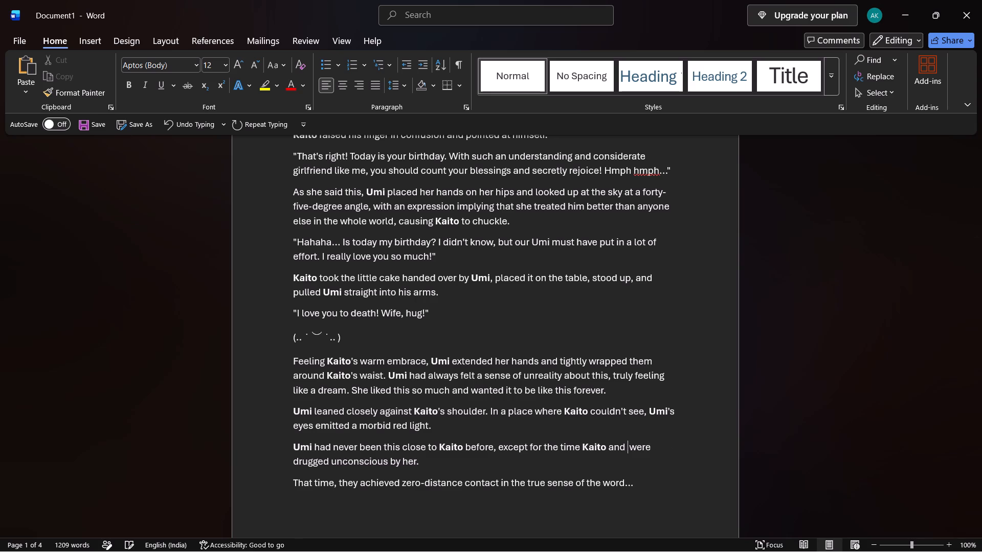
type("ikari")
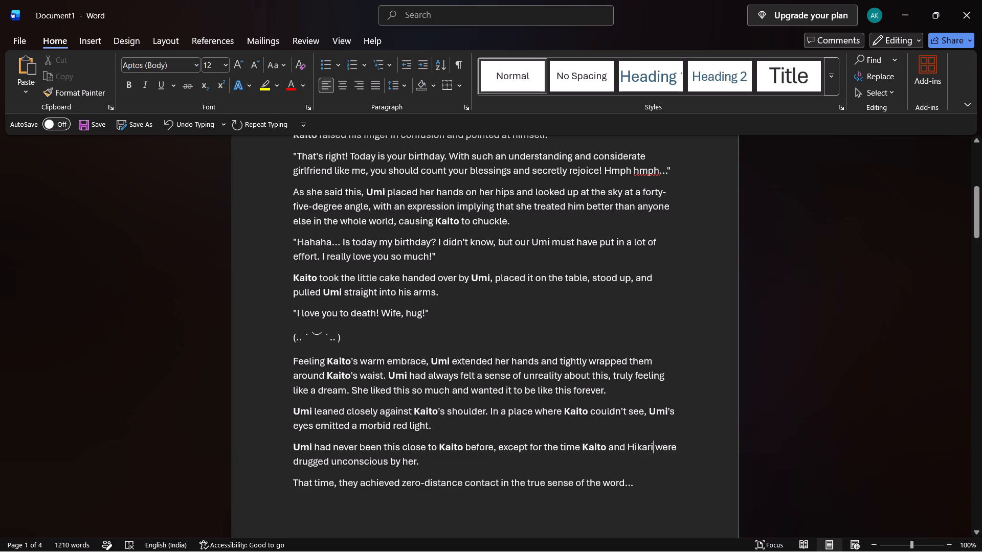
Delete the whole "Sudden inspection!" author's aside paragraph at the top of the second page.
scroll(275, 463, "down", 7)
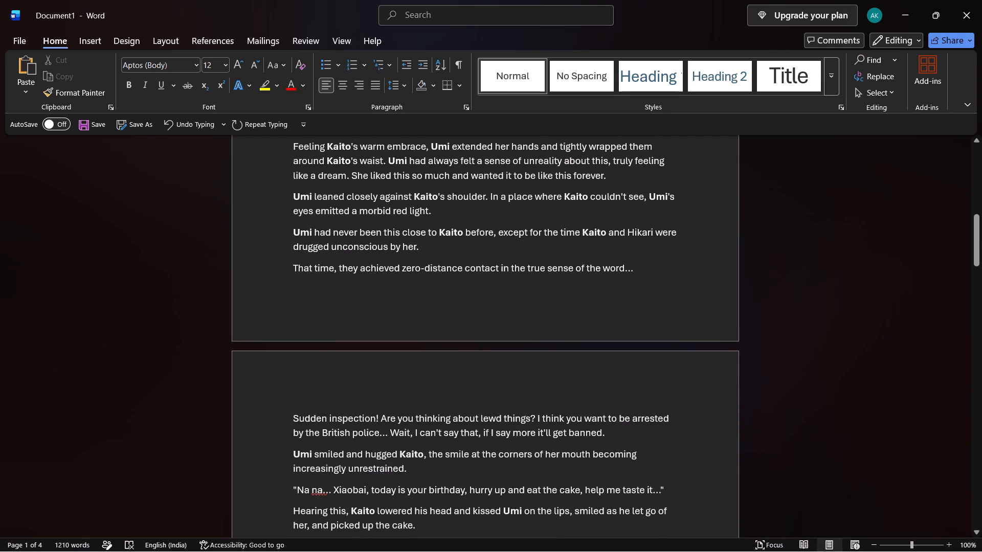
left_click(616, 435)
key("BackSpace")
key("BackSpace")
key("BackSpace")
key("BackSpace")
key("BackSpace")
key("BackSpace")
key("BackSpace")
key("BackSpace")
key("BackSpace")
key("BackSpace")
key("BackSpace")
key("BackSpace")
key("BackSpace")
key("BackSpace")
key("BackSpace")
key("BackSpace")
key("BackSpace")
key("BackSpace")
key("BackSpace")
key("BackSpace")
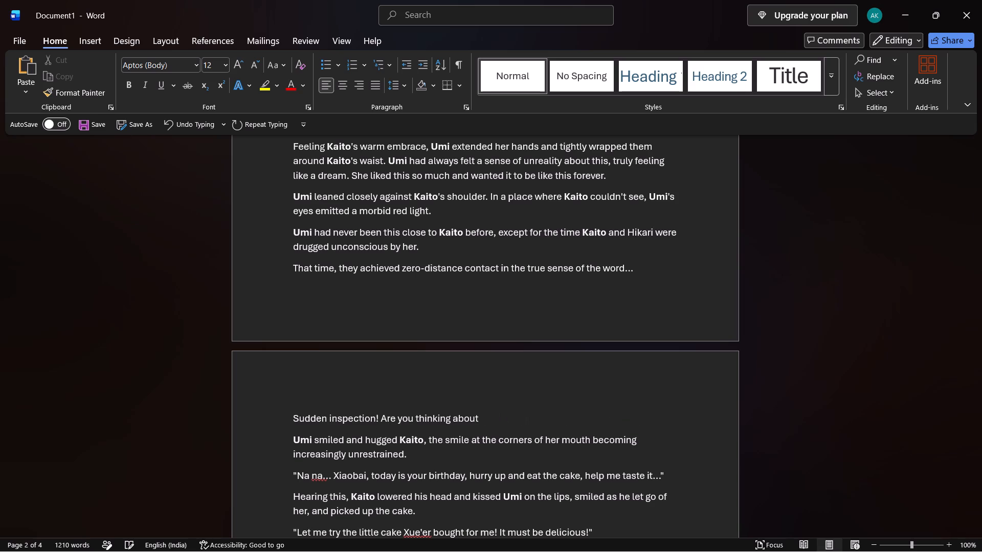
key("BackSpace")
key("BackSpace")
key("BackSpace")
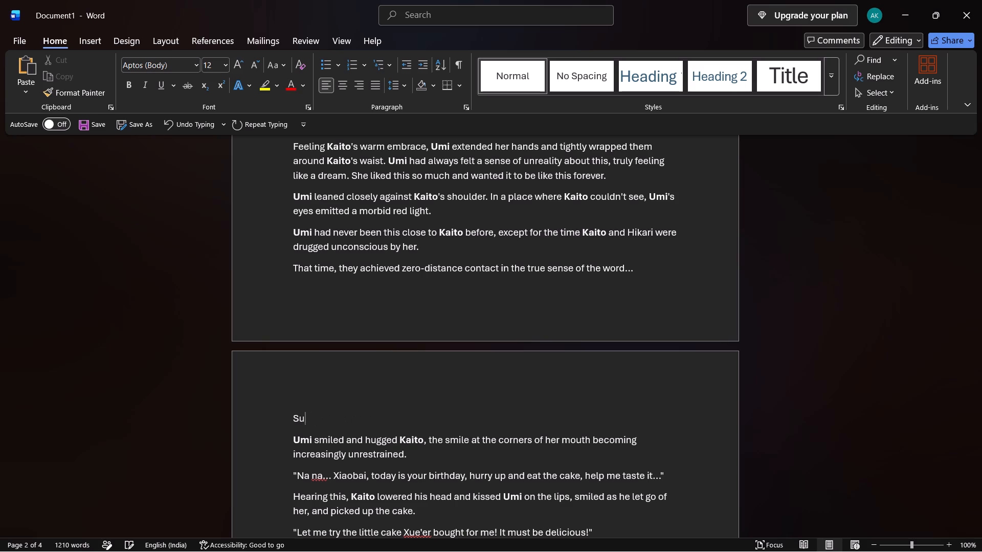
key("BackSpace")
key("BackSpace")
key("BackSpace")
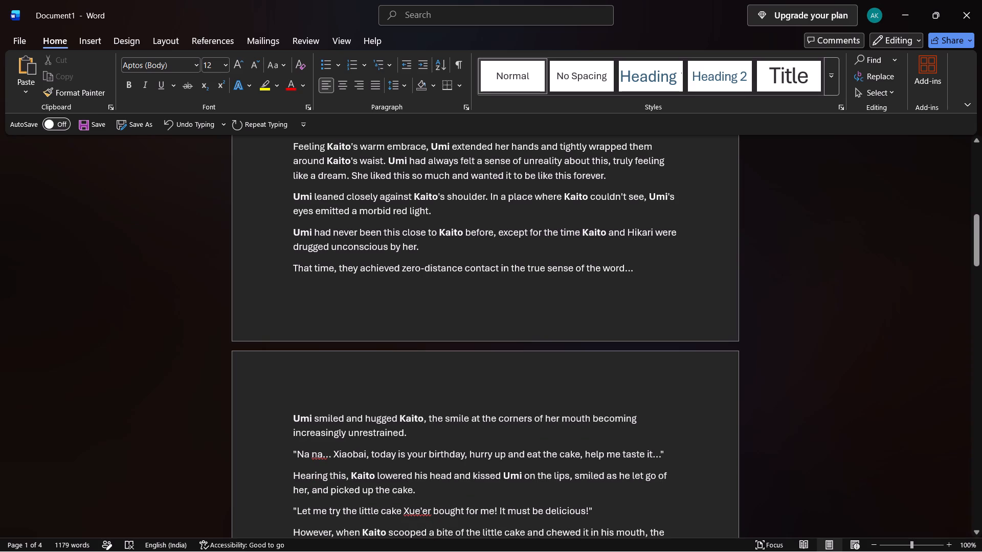
Change "Xiaobai" to "Kaito" in the "Na na..." dialogue about eating the cake.
left_click(365, 456)
left_click(366, 459)
key("BackSpace")
key("BackSpace")
key("BackSpace")
key("BackSpace")
key("BackSpace")
key("BackSpace")
key("BackSpace")
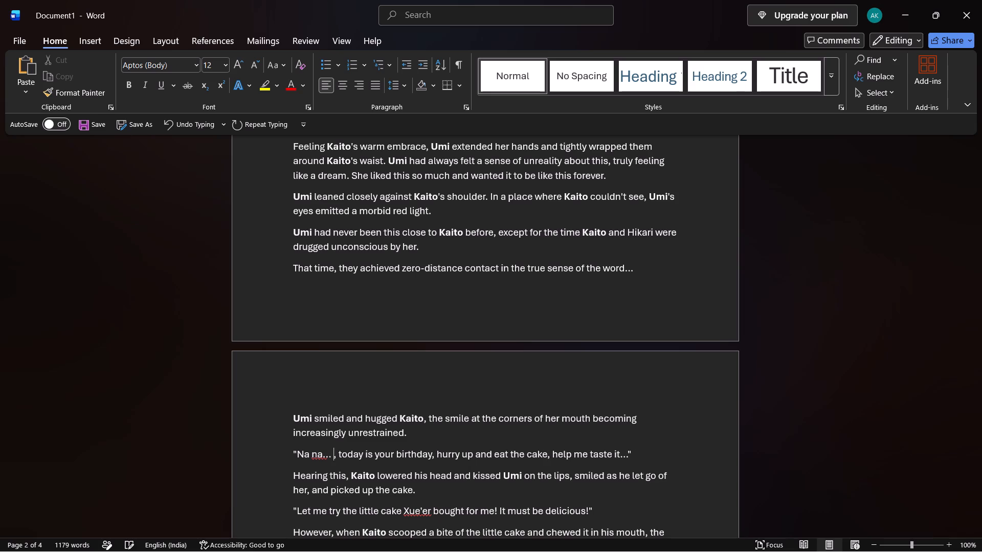
type("aito")
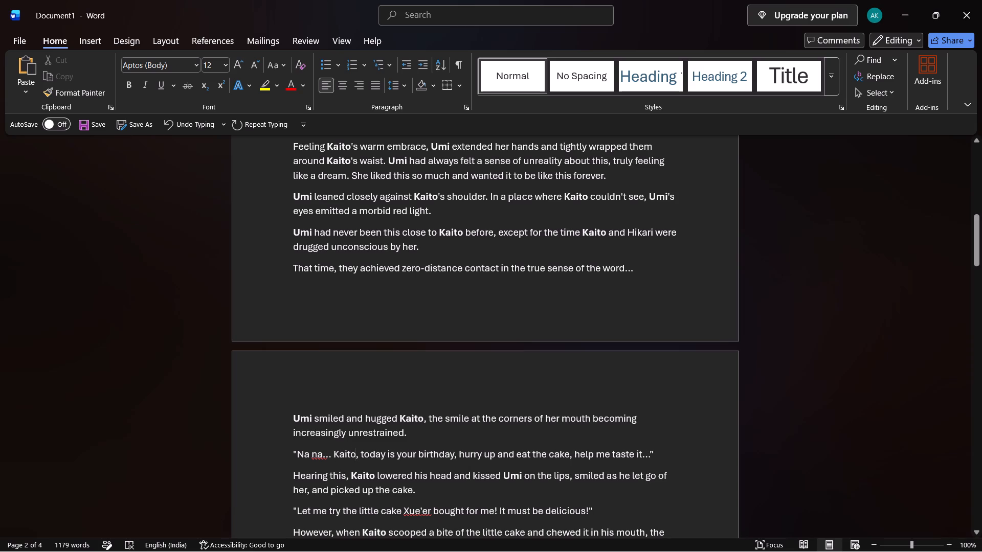
Change "Xue'er" to "Umi" in the "Let me try the little cake" dialogue.
scroll(262, 408, "down", 1)
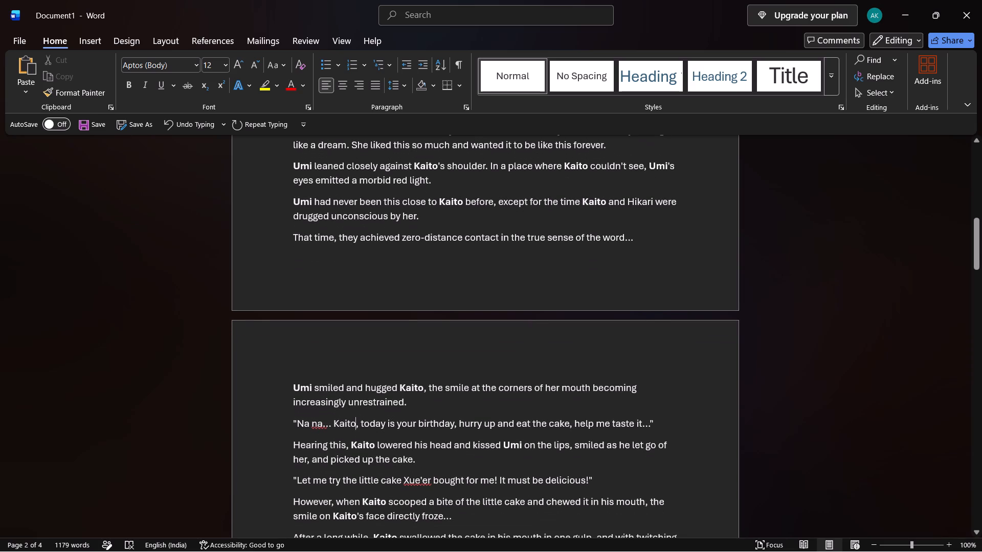
left_click(430, 482)
key("BackSpace")
key("BackSpace")
key("BackSpace")
key("BackSpace")
key("BackSpace")
key("BackSpace")
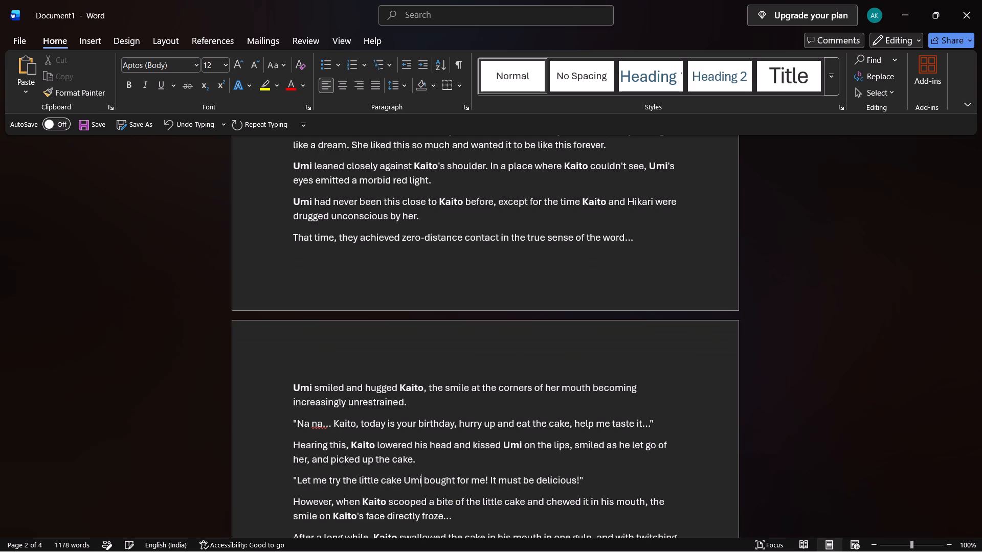
Change the stammered dialogue "Xue... Xue'er..." to "U... Umi..." on the second page.
scroll(419, 473, "down", 2)
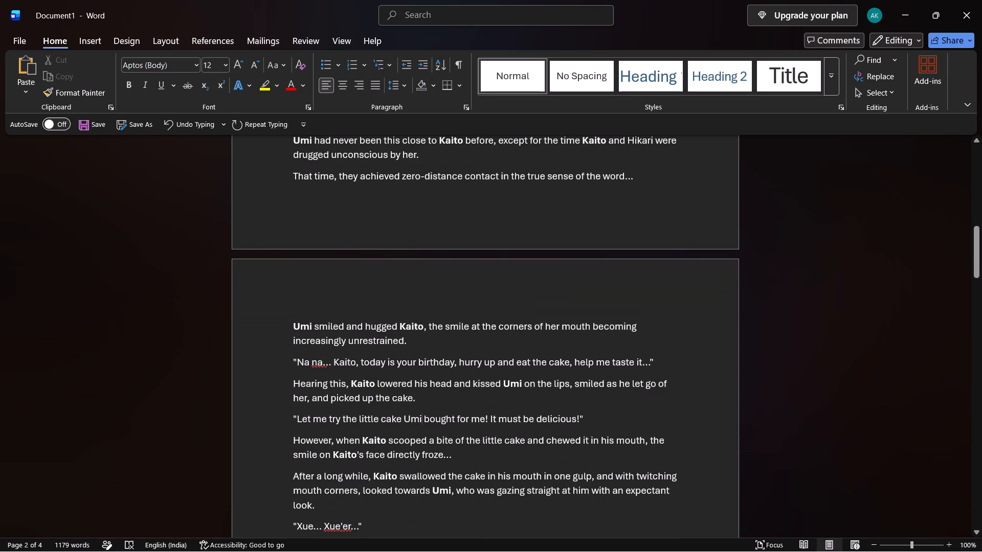
scroll(267, 453, "down", 1)
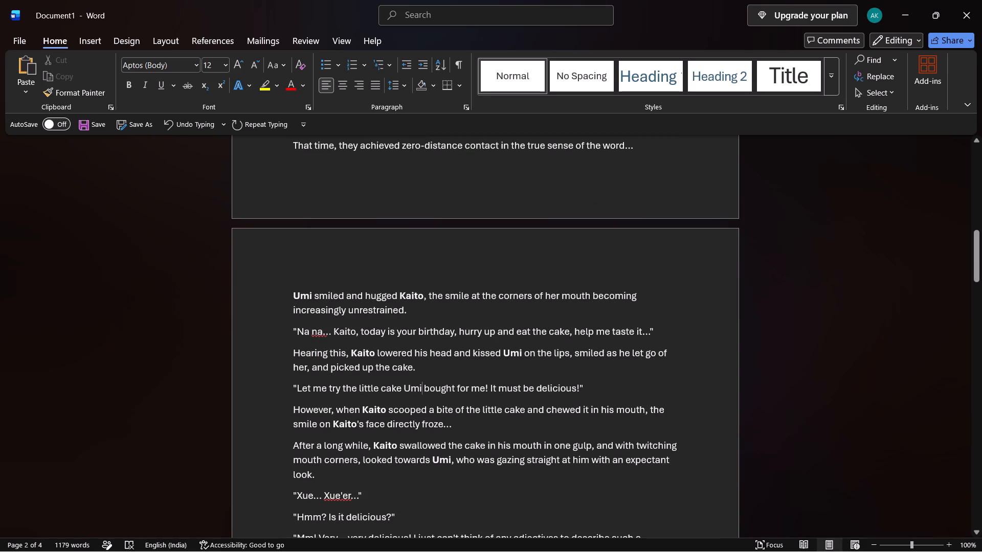
scroll(264, 441, "down", 1)
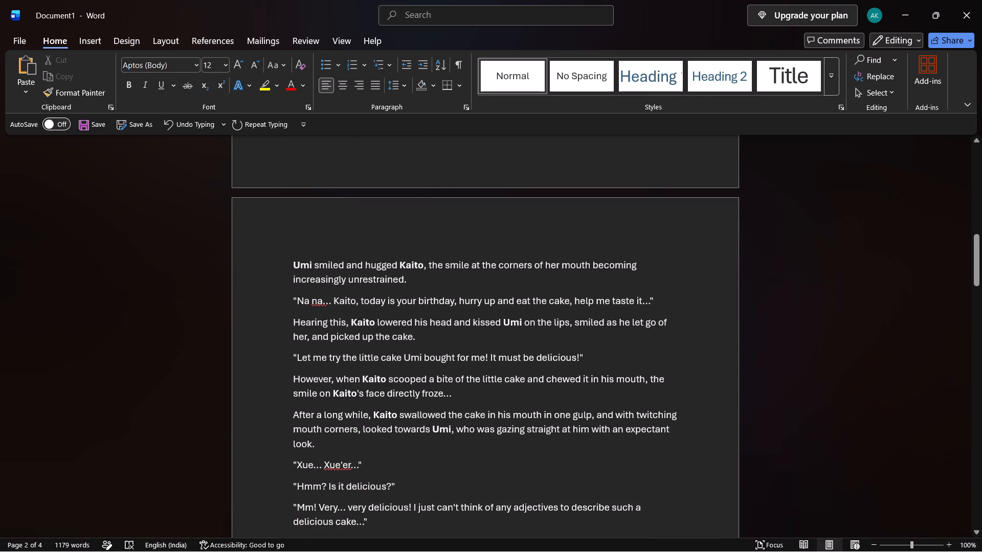
left_click(313, 468)
key("BackSpace")
key("BackSpace")
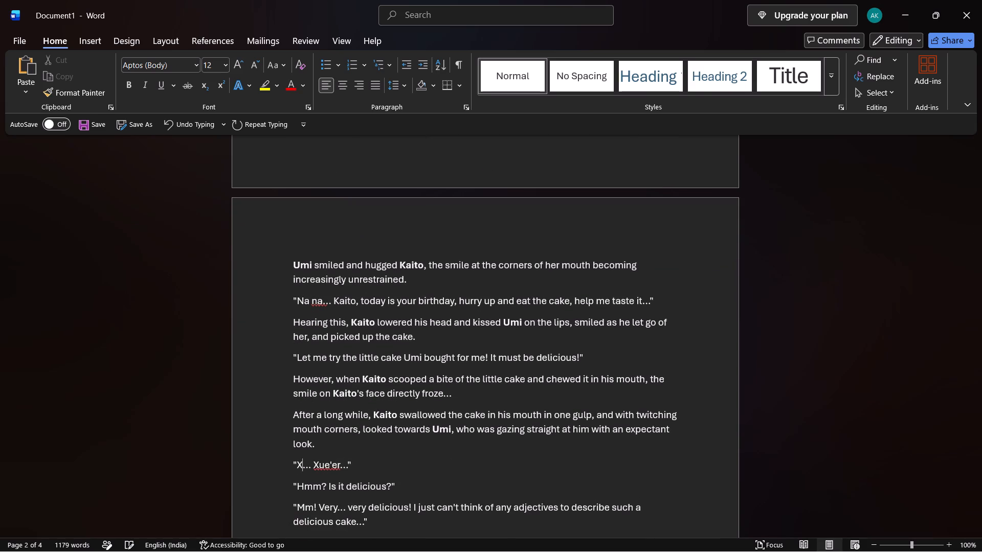
key("BackSpace")
key("u")
left_click(340, 471)
key("BackSpace")
key("BackSpace")
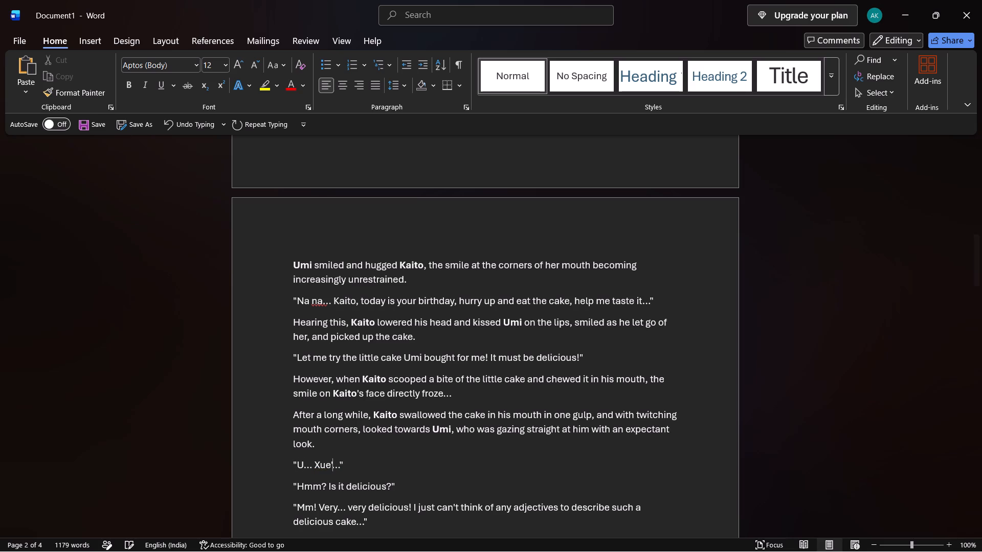
key("BackSpace")
key("BackSpace")
key("BackSpace")
key("BackSpace")
type("mi")
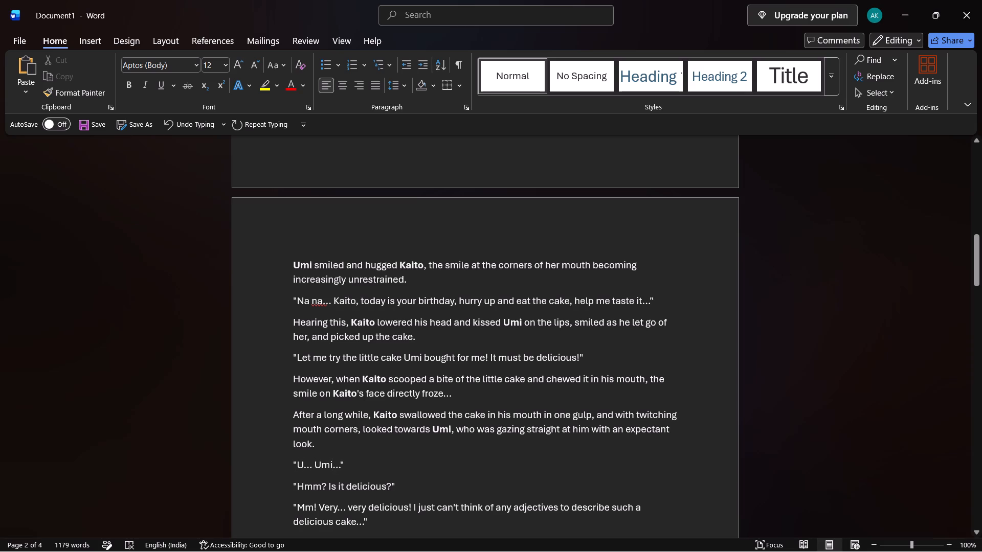
Replace all remaining occurrences of "Xue'er" with "Umi" throughout the document.
scroll(263, 438, "down", 3)
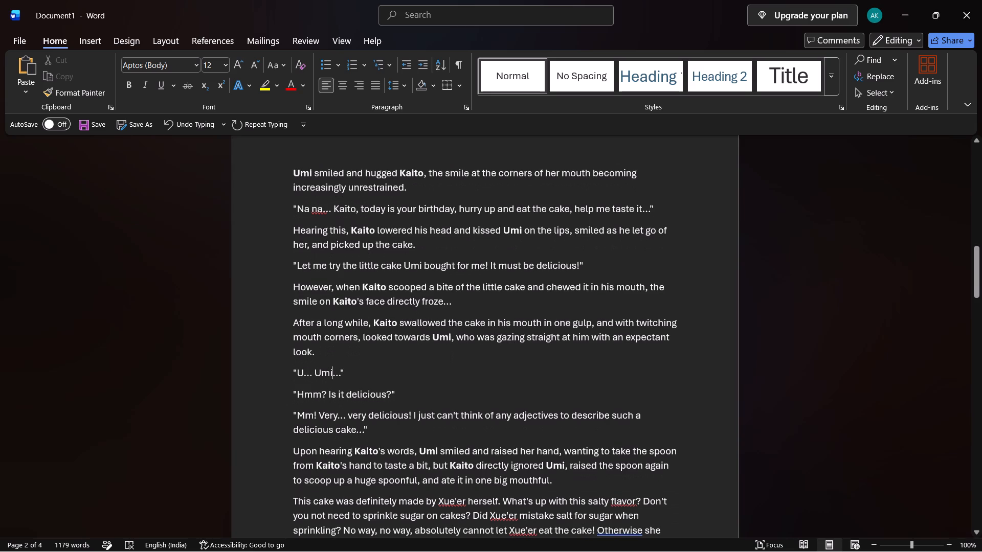
scroll(252, 442, "down", 1)
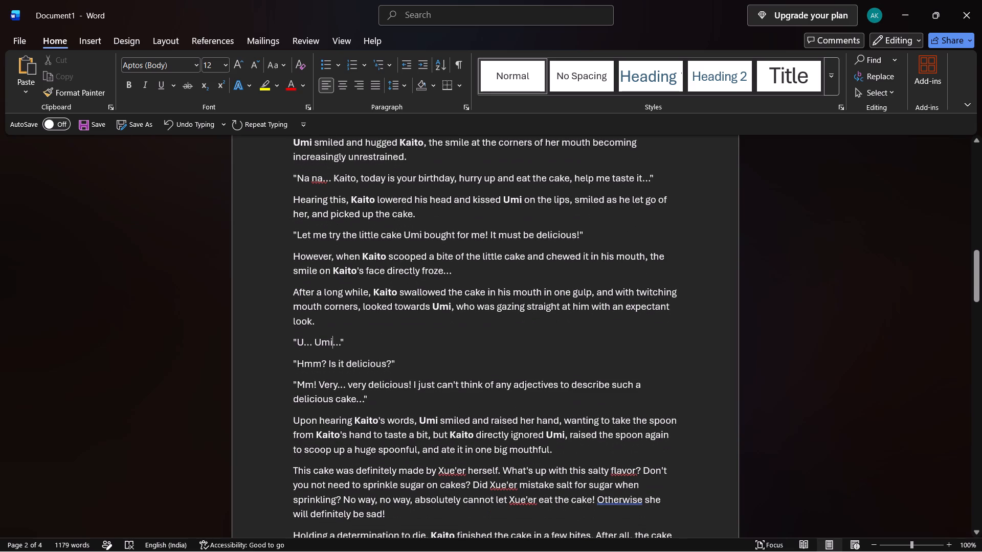
left_click_drag(439, 472, 470, 477)
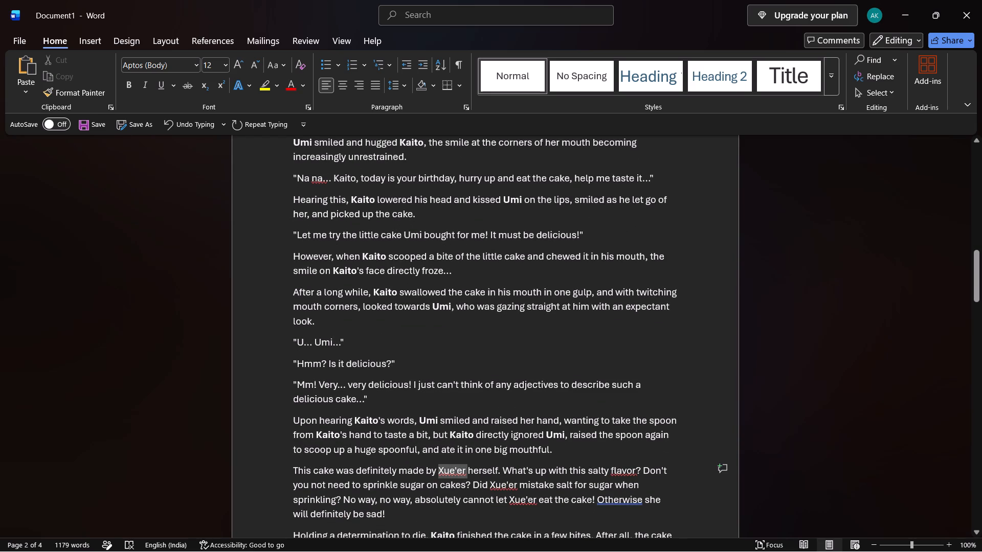
left_click_drag(470, 477, 464, 475)
left_click(862, 82)
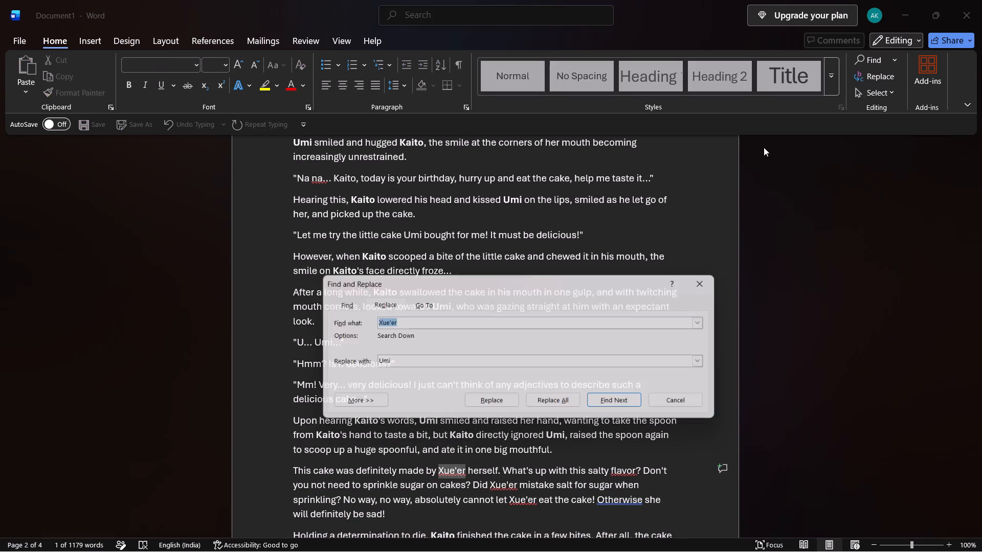
left_click(574, 404)
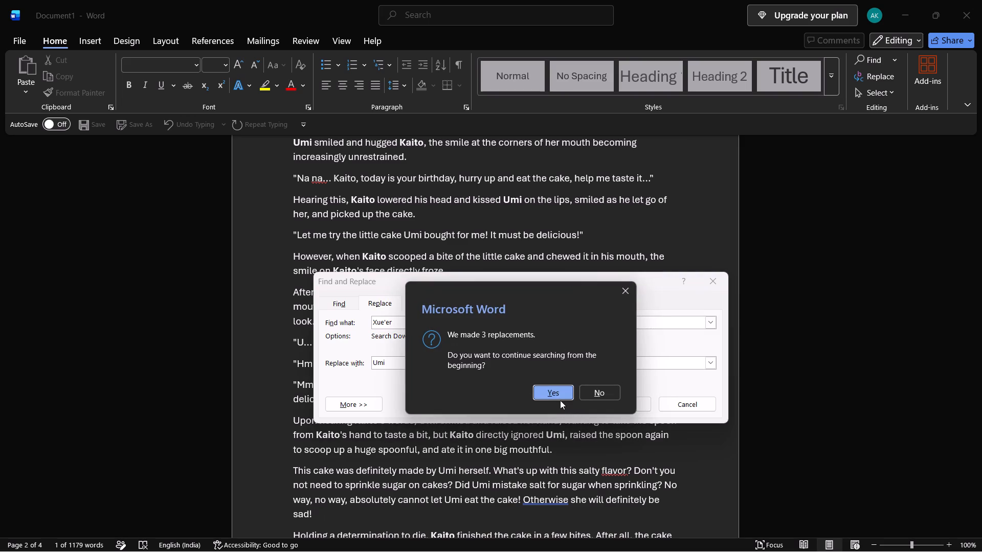
left_click(558, 396)
left_click(599, 381)
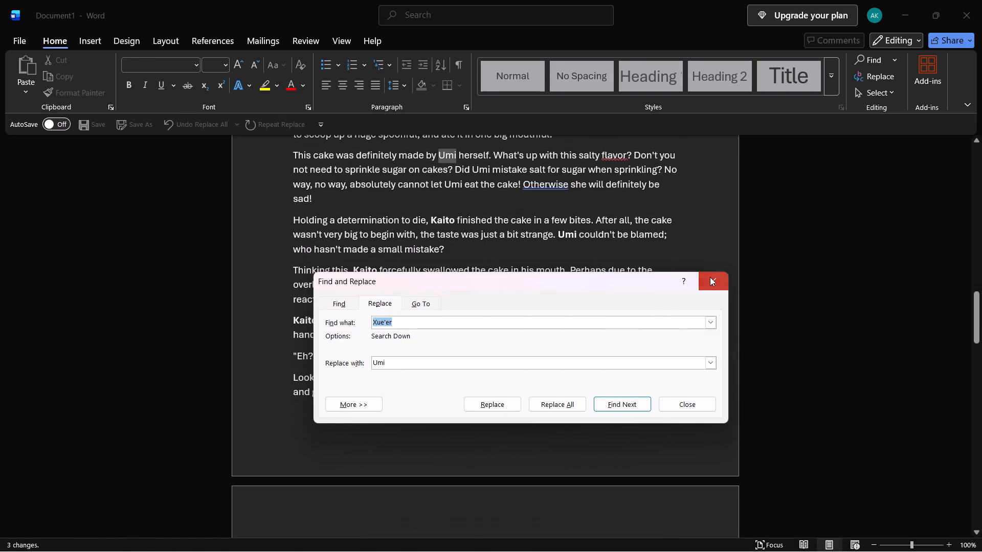
left_click(710, 277)
Correct "Otherwise" to "Otherwise," in the paragraph about the salty cake, using the suggested grammar fix.
scroll(731, 279, "up", 3)
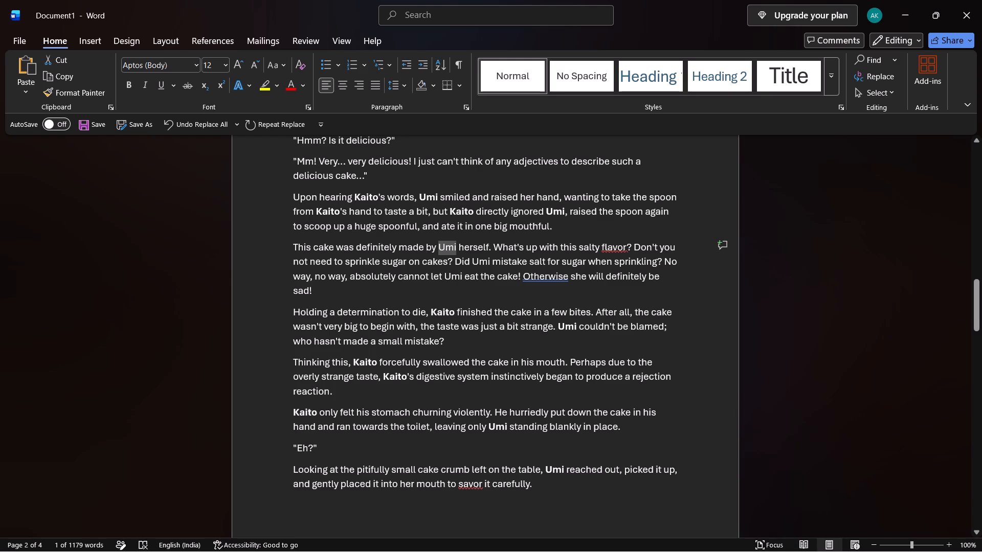
right_click(550, 281)
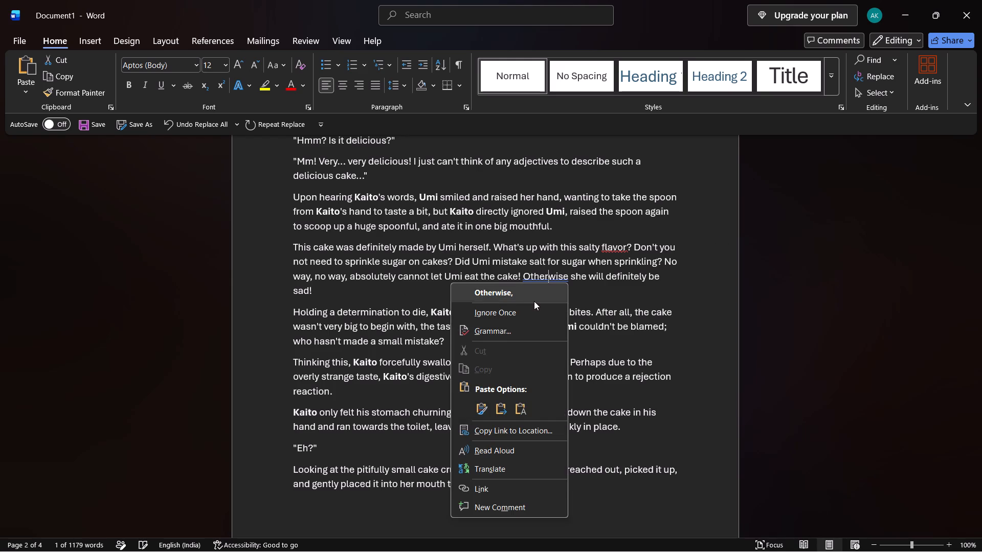
left_click(534, 298)
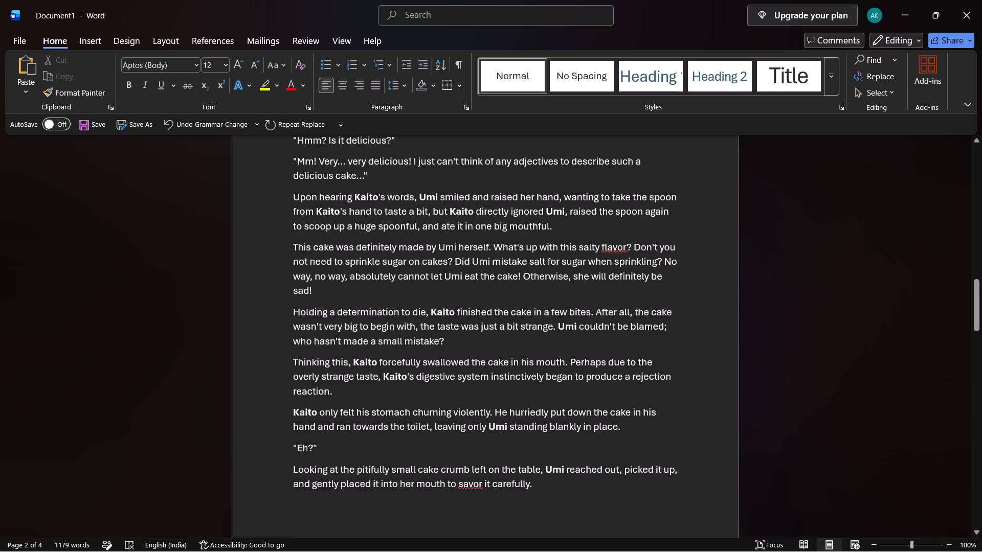
Apply the grammar suggestion at the top of page 3 so the sentence begins "You know how it is; some things".
scroll(773, 293, "down", 1)
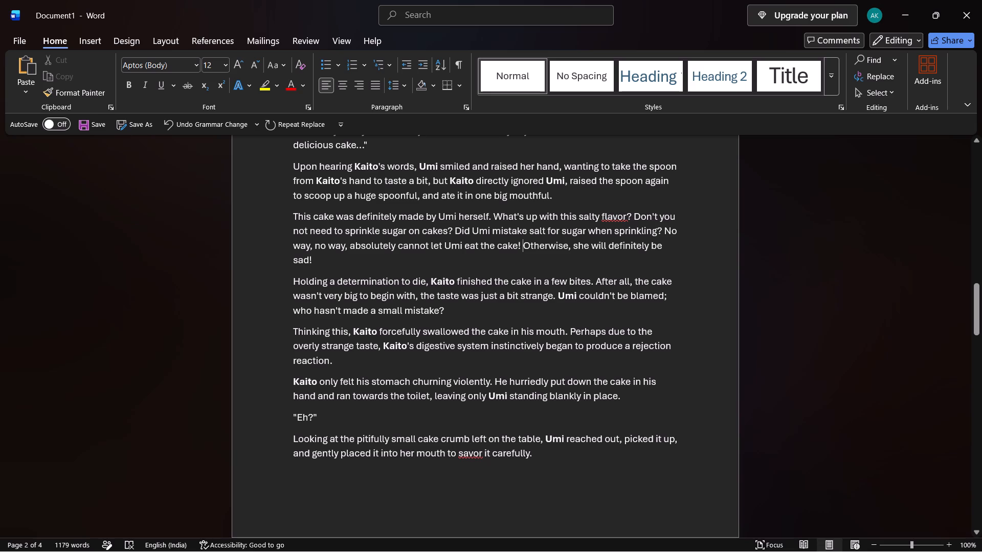
scroll(765, 303, "down", 7)
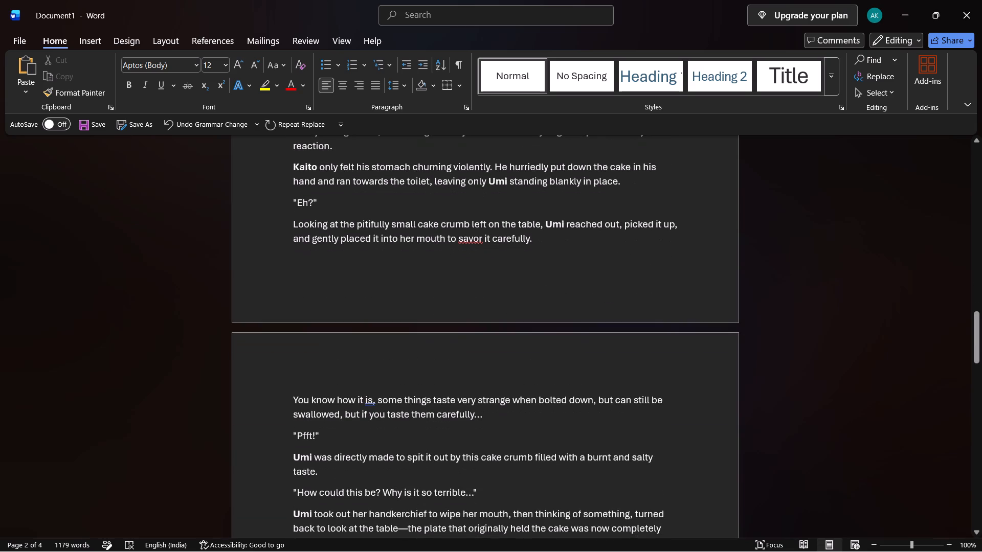
right_click(368, 398)
left_click(316, 168)
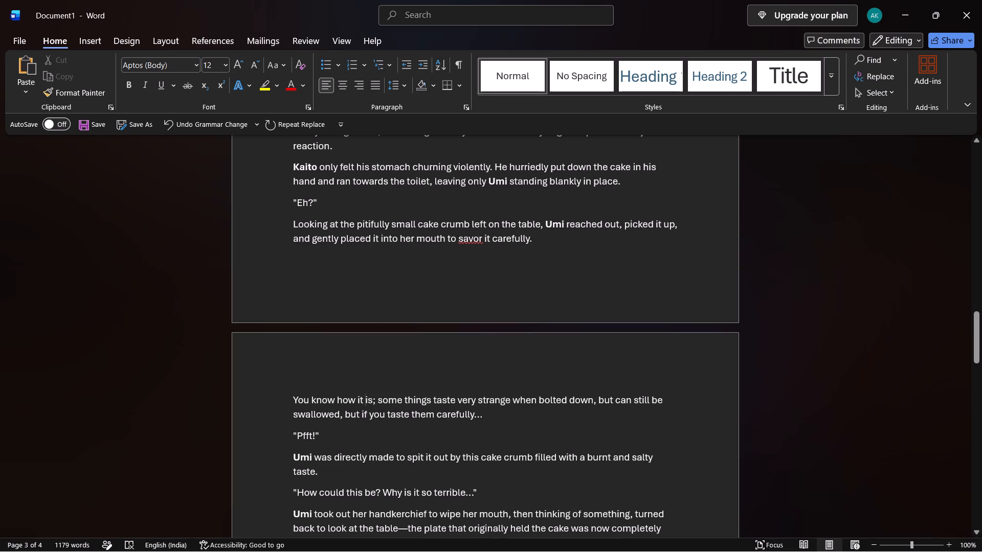
Proofread the rest of the chapter on pages 3 and 4 for leftover names and errors.
scroll(834, 317, "down", 2)
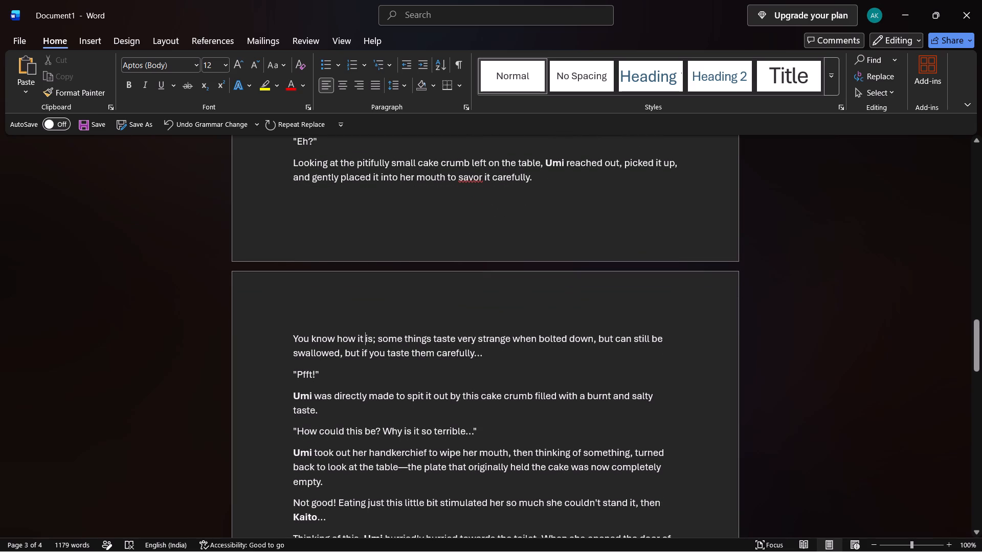
scroll(840, 320, "down", 1)
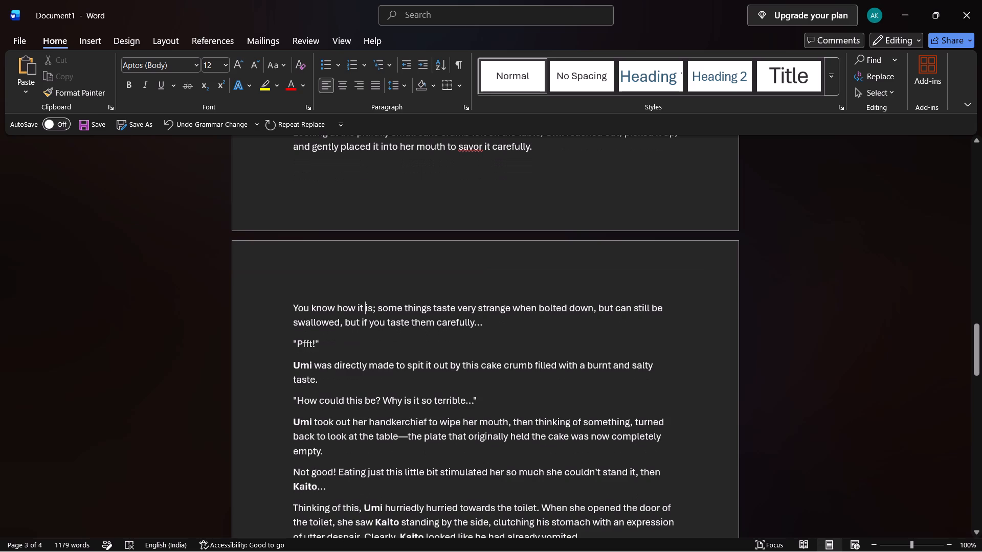
scroll(840, 315, "down", 1)
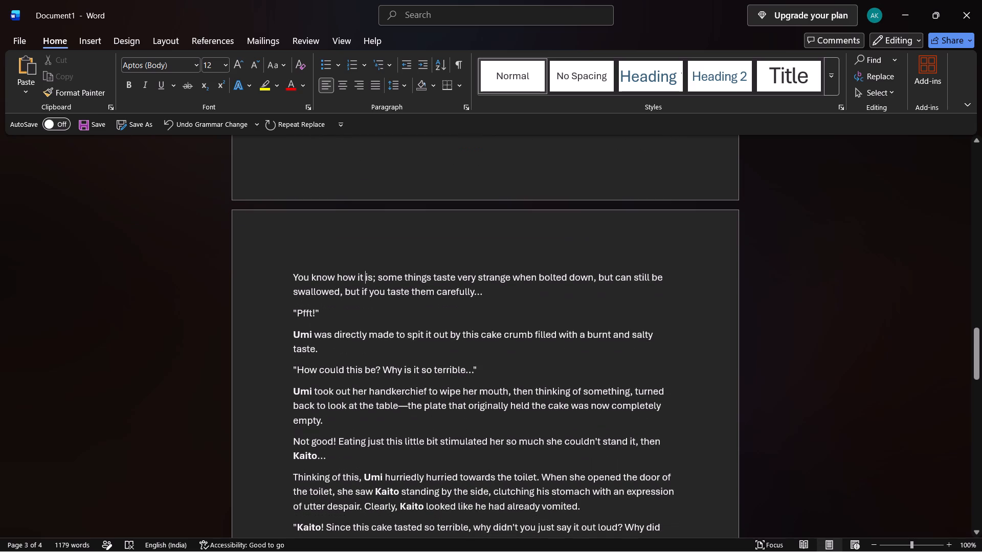
scroll(818, 329, "down", 2)
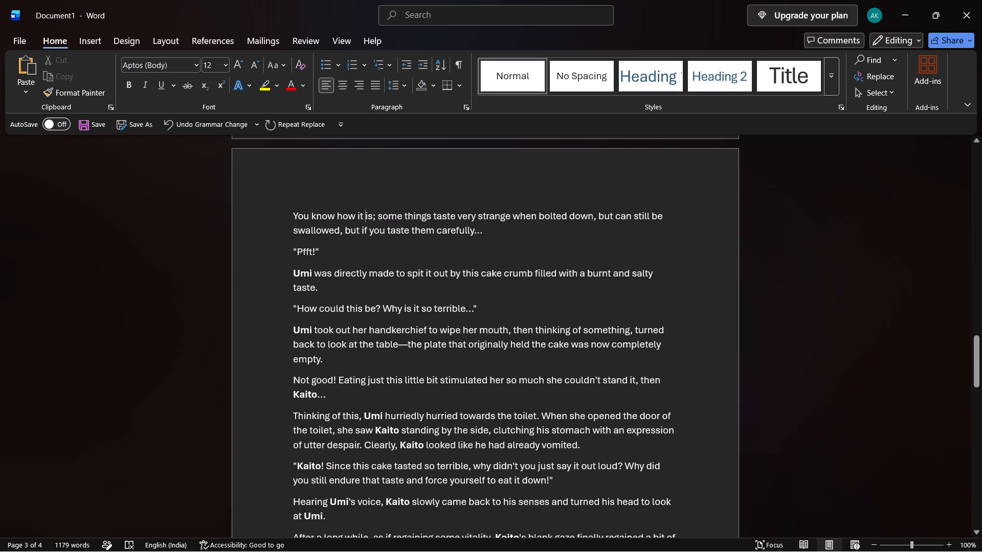
scroll(814, 318, "down", 3)
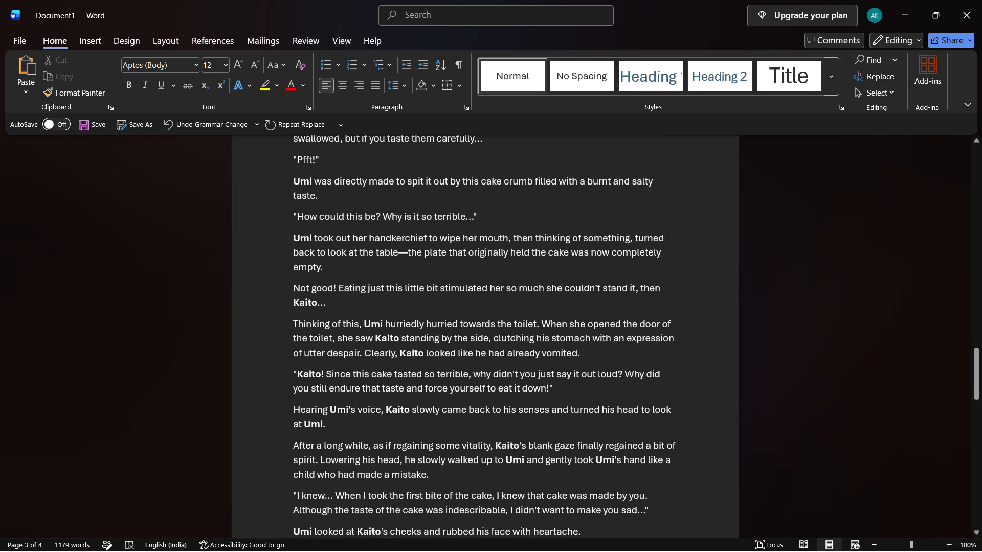
scroll(768, 319, "down", 3)
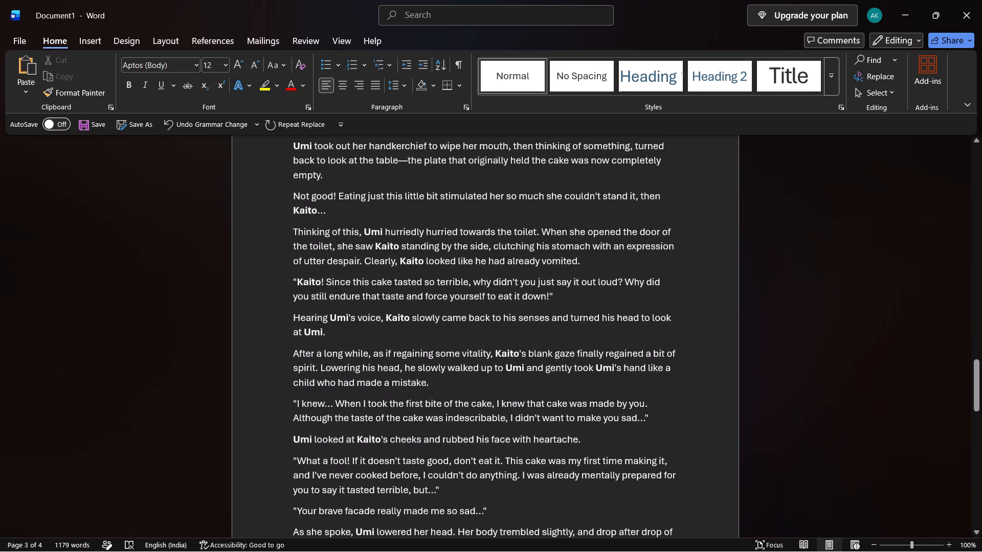
scroll(768, 319, "down", 1)
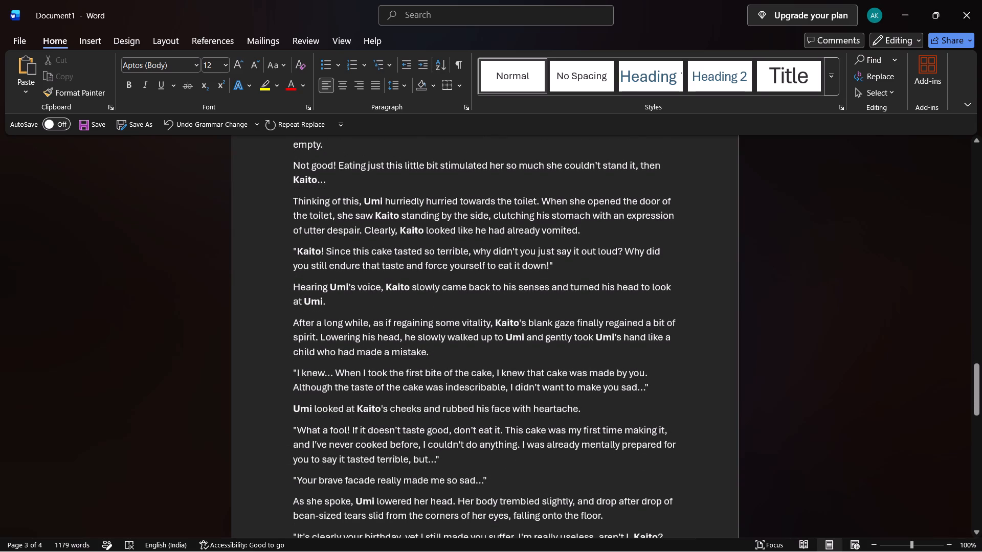
scroll(768, 319, "down", 1)
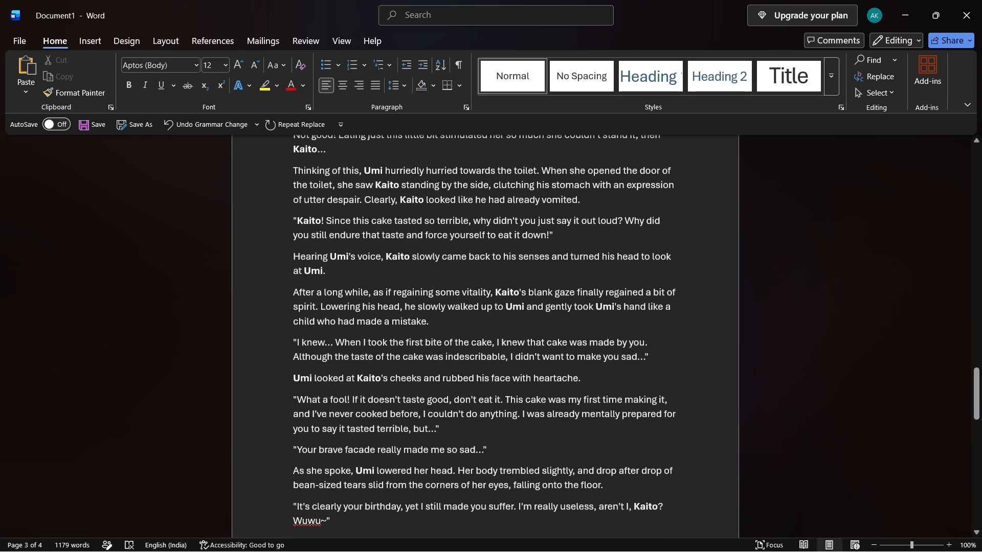
right_click(768, 321)
scroll(768, 321, "down", 1)
left_click(799, 406)
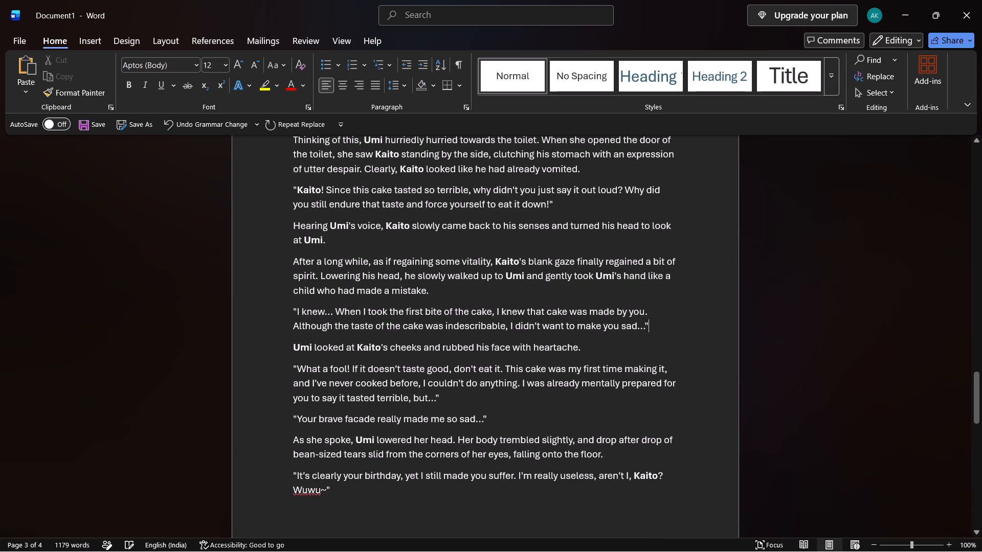
scroll(794, 386, "down", 1)
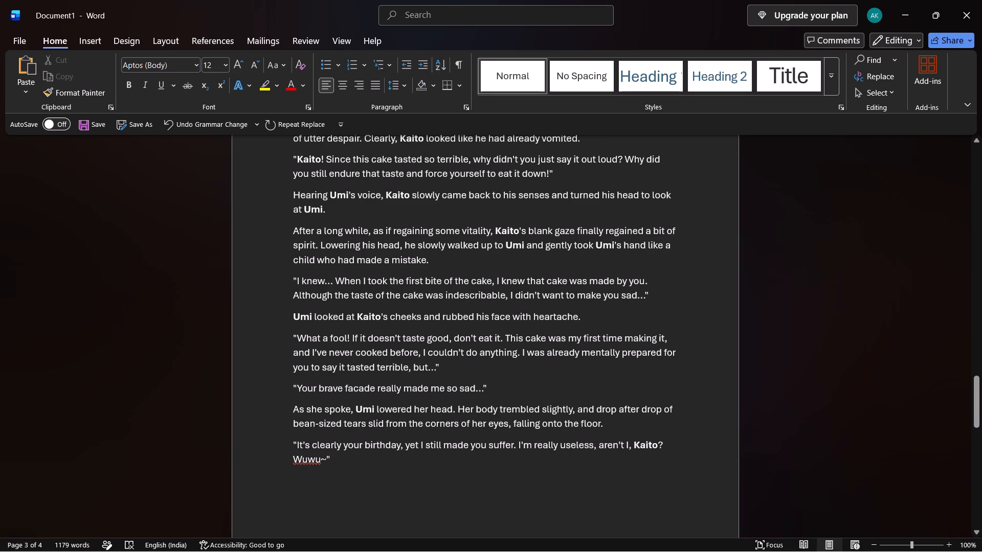
scroll(339, 432, "down", 8)
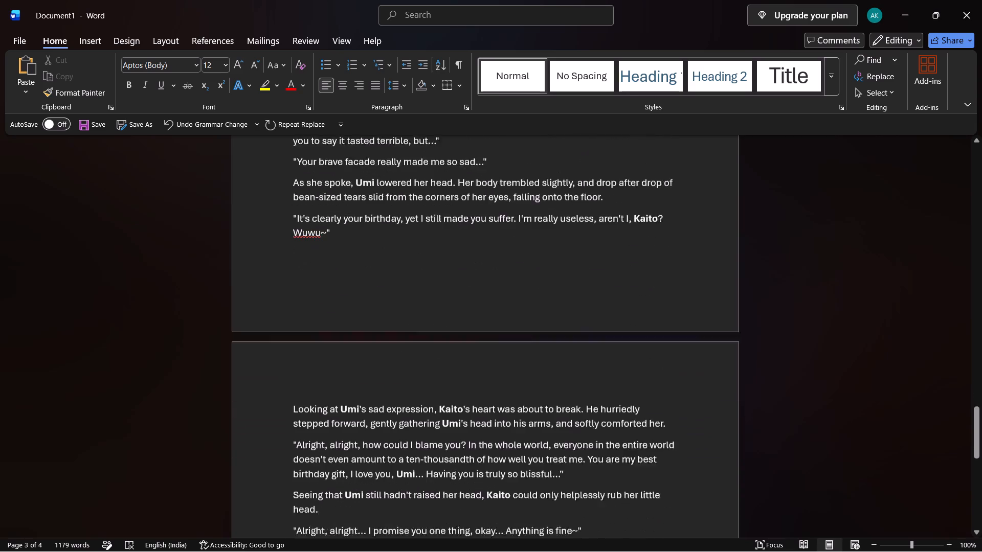
scroll(346, 414, "down", 1)
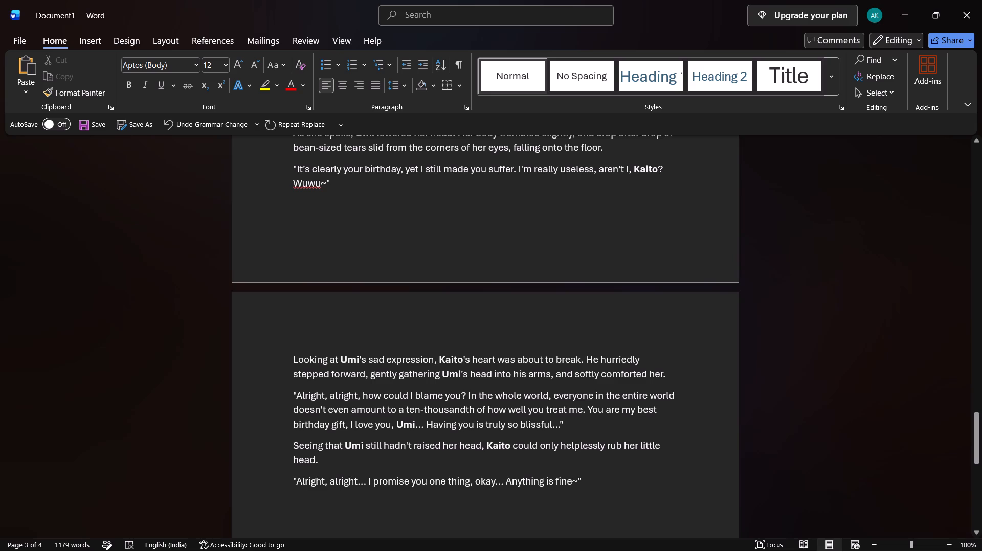
scroll(254, 397, "down", 1)
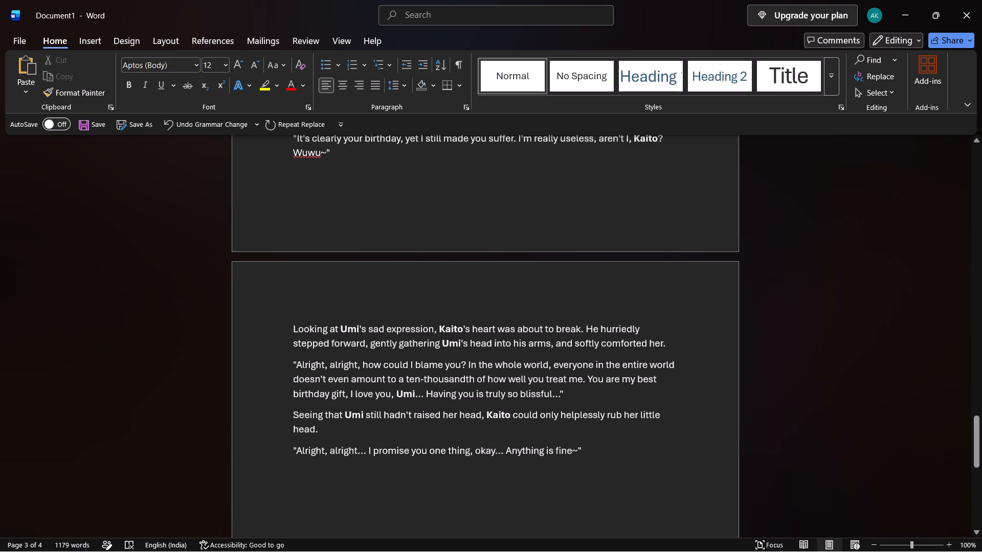
scroll(252, 387, "down", 7)
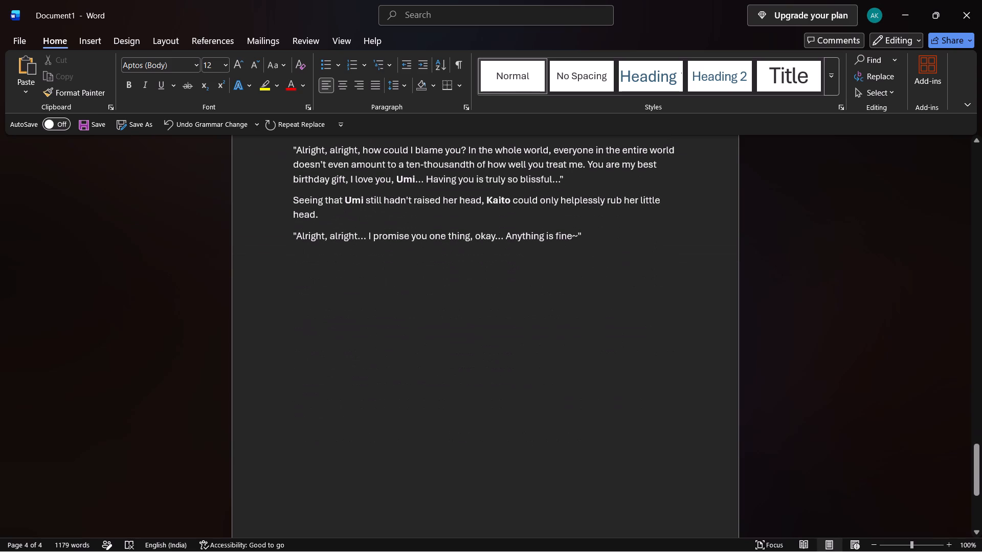
Save the document as "Chapter 80" in the Naruto hakari folder and close it.
left_click(95, 128)
left_click(420, 302)
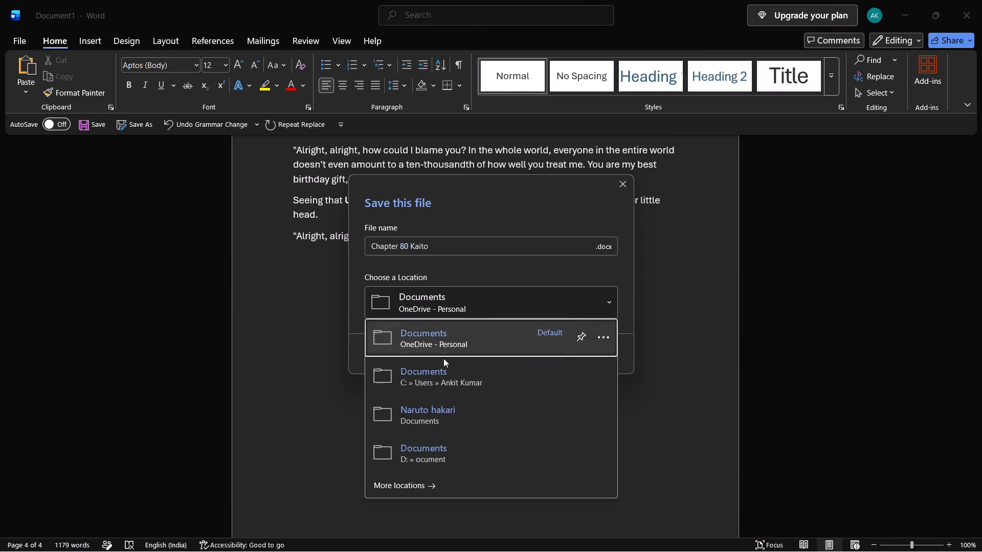
left_click(444, 408)
double_click(444, 249)
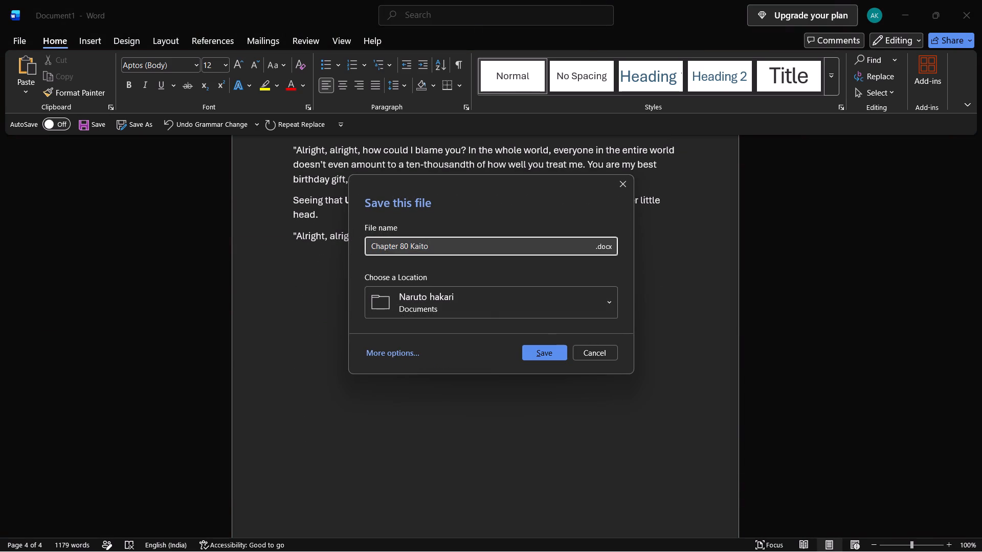
key("BackSpace")
key("BackSpace")
key("BackSpace")
key("BackSpace")
key("BackSpace")
key("BackSpace")
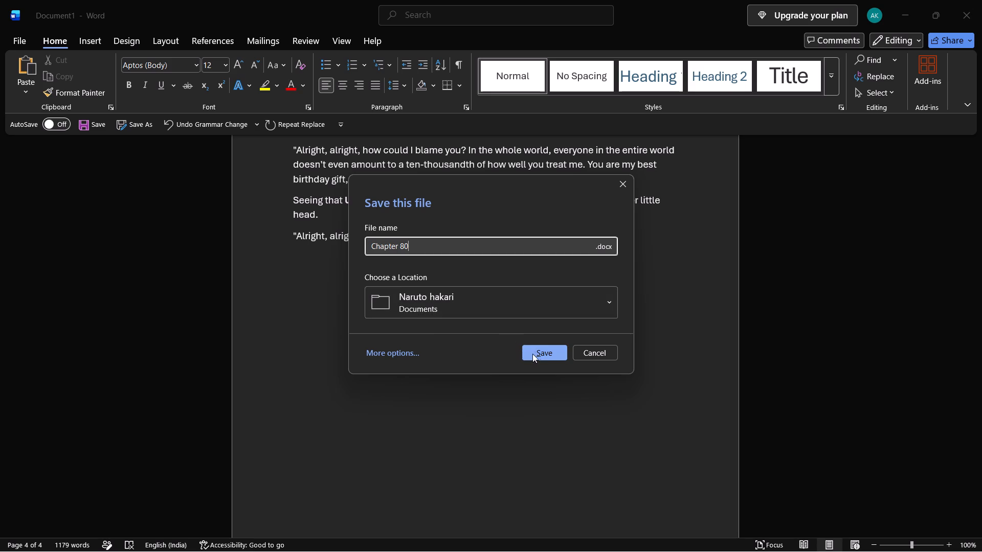
left_click(535, 354)
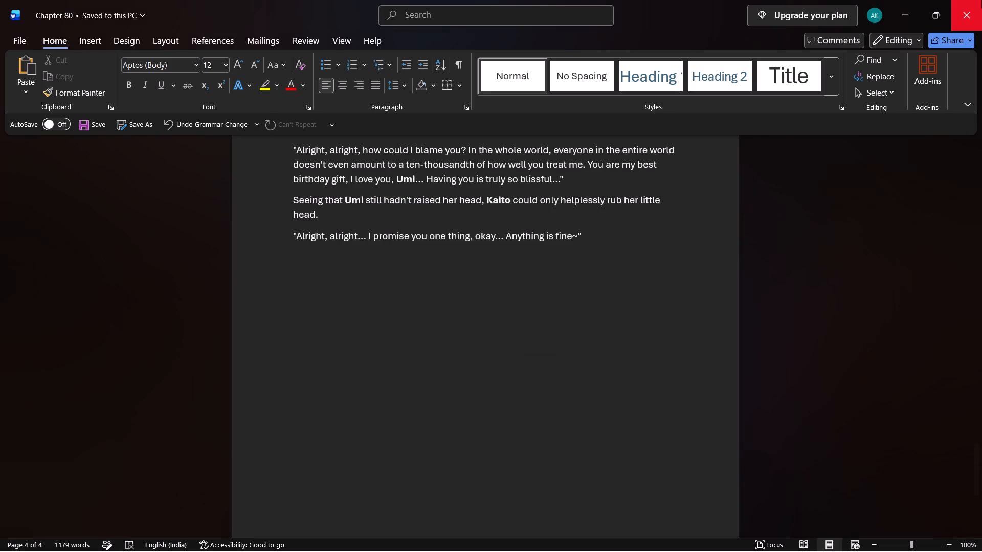
left_click(981, 0)
In Chrome, open a new tab and close the Tamil news and "third mizukage name" search tabs.
left_click(703, 413)
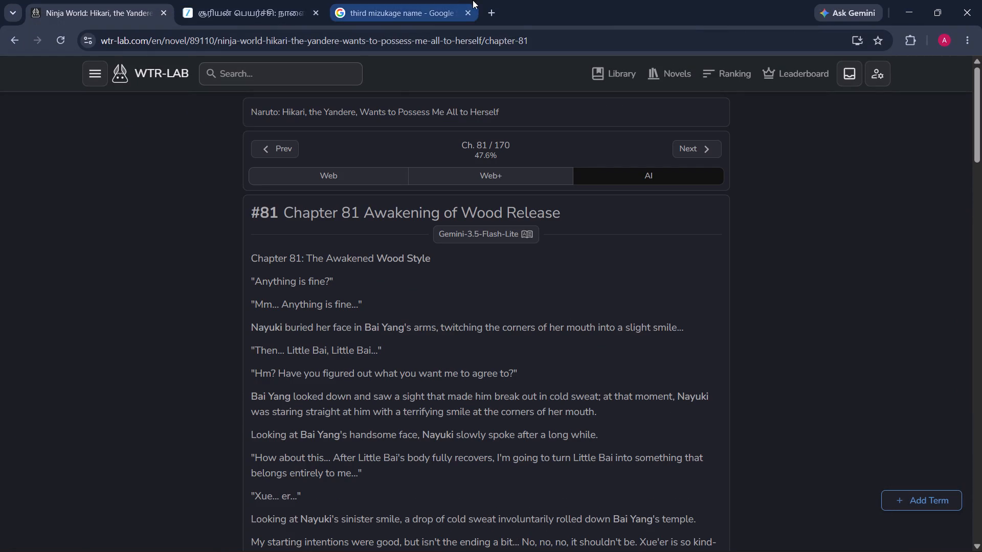
left_click(485, 0)
left_click(190, 0)
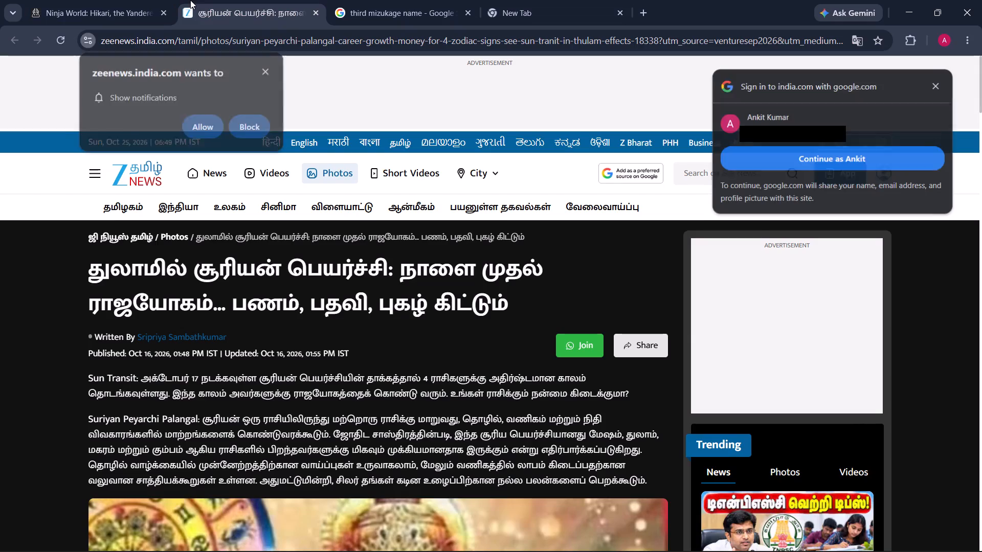
left_click(319, 13)
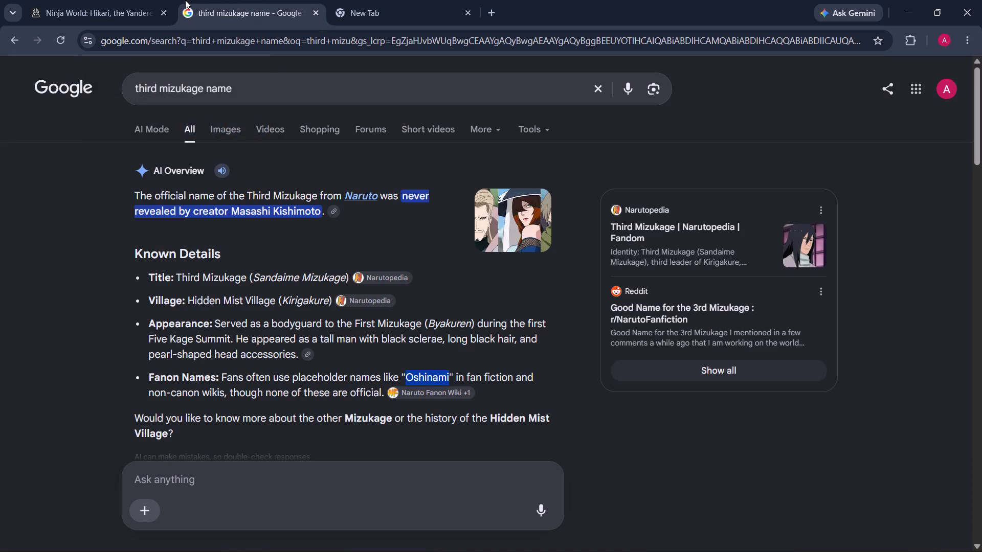
left_click(147, 0)
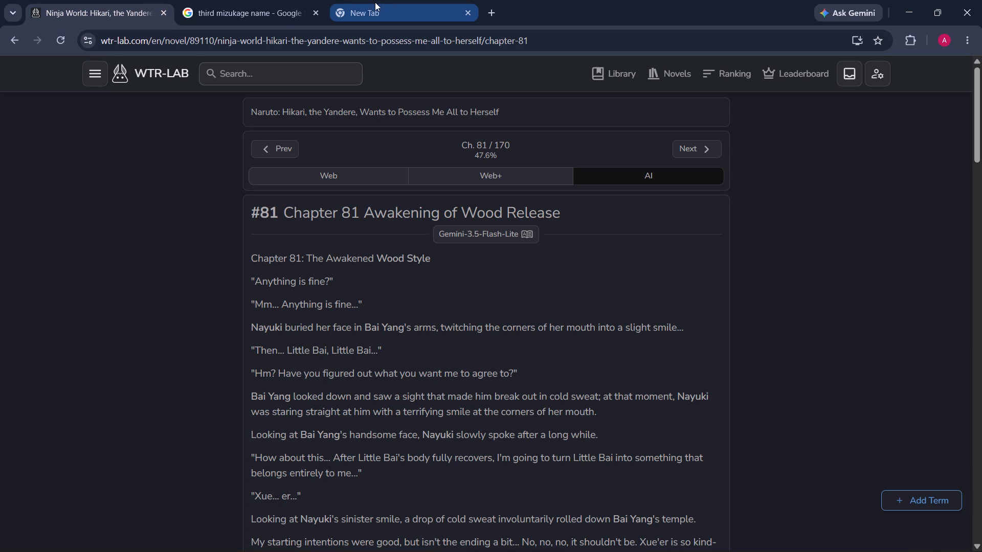
left_click(317, 14)
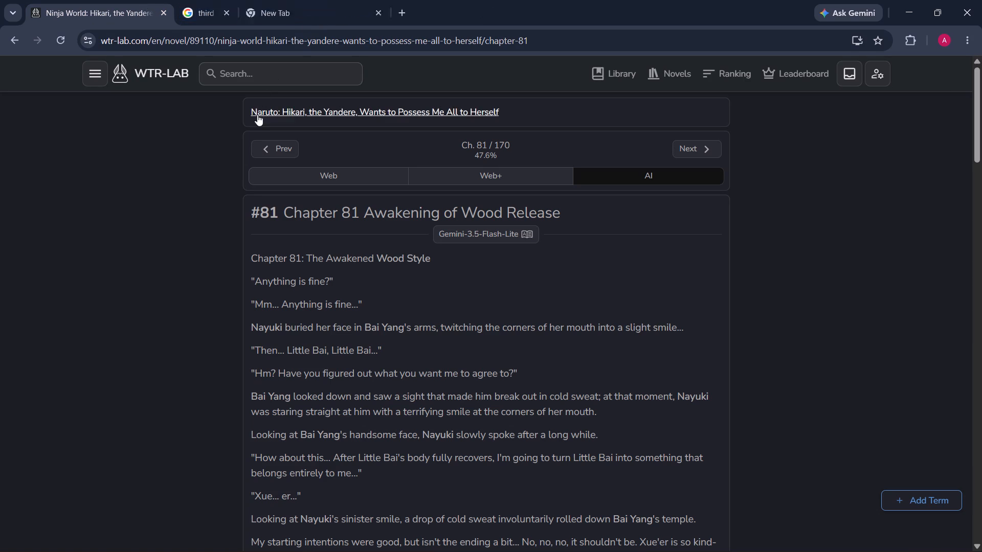
left_click(284, 0)
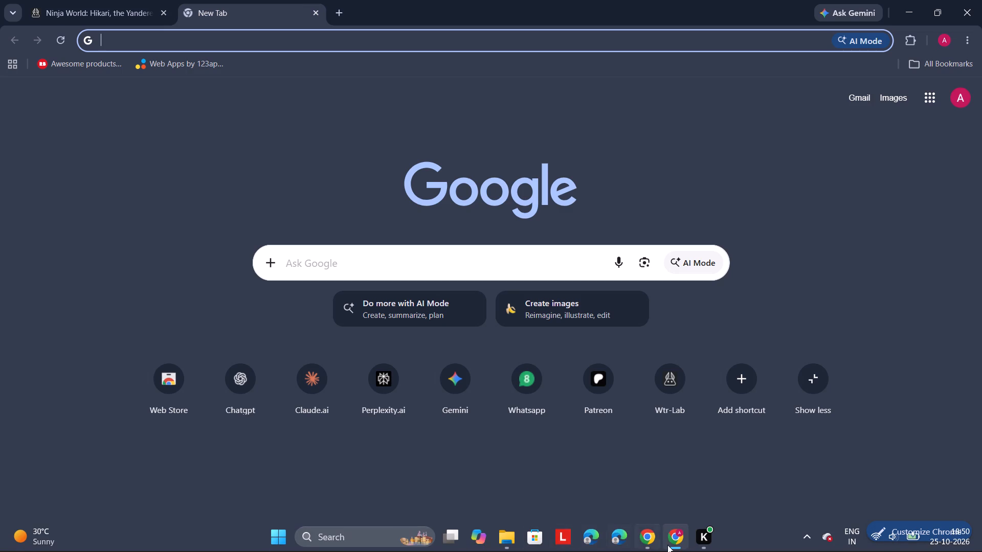